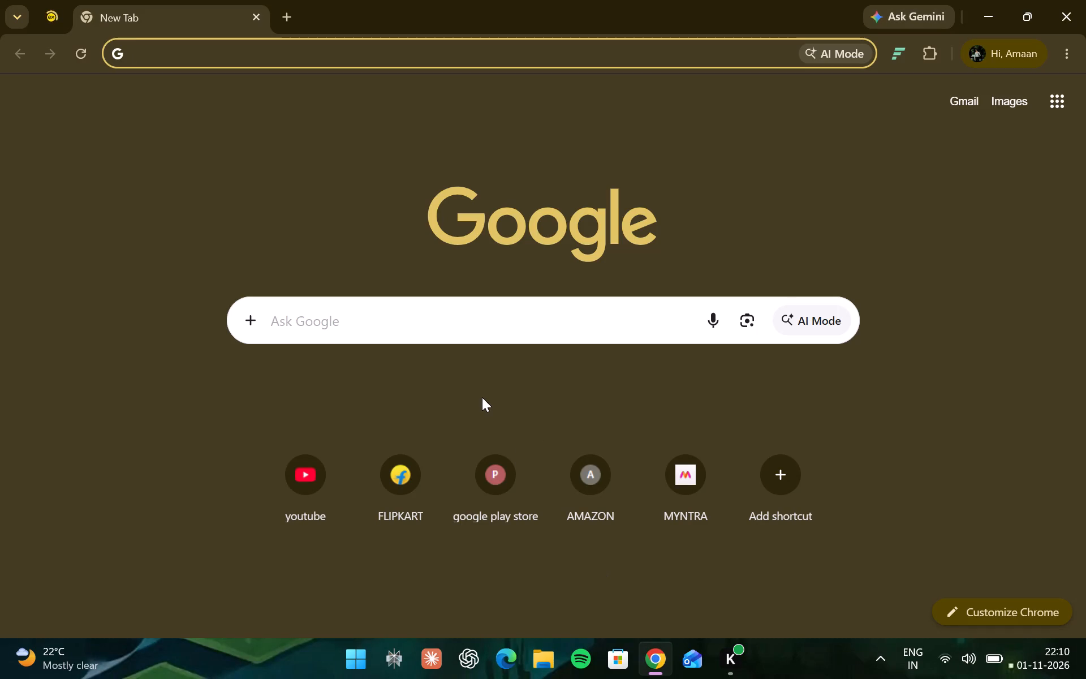
# Switch to the already open Exness page showing the trading accounts.
pyautogui.click(53, 11)
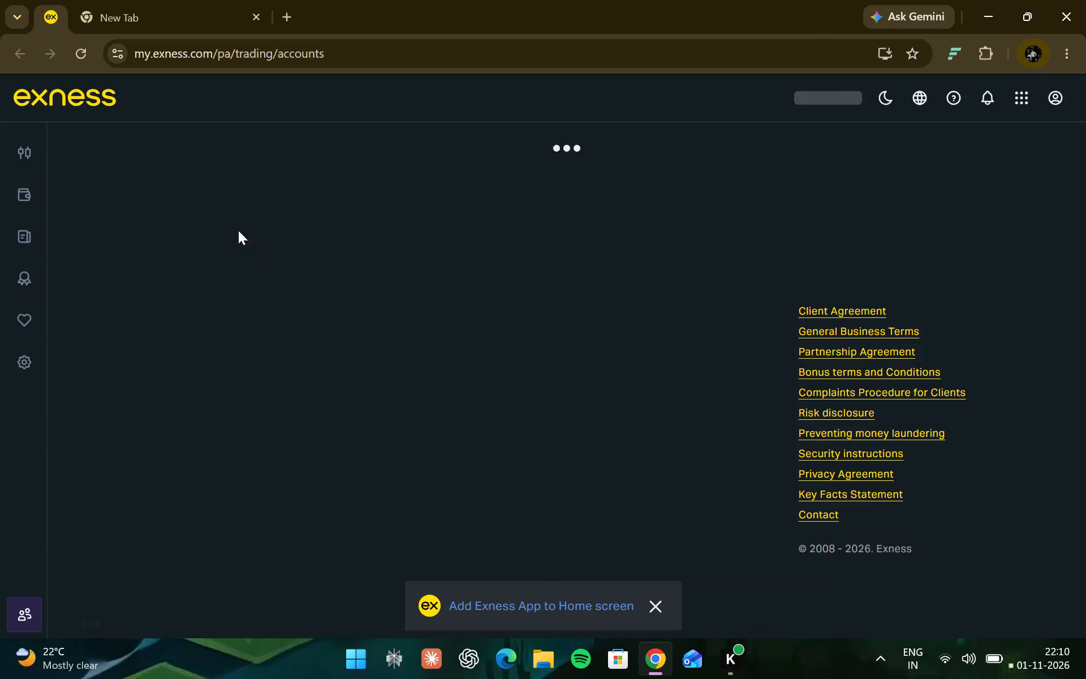
pyautogui.click(563, 346)
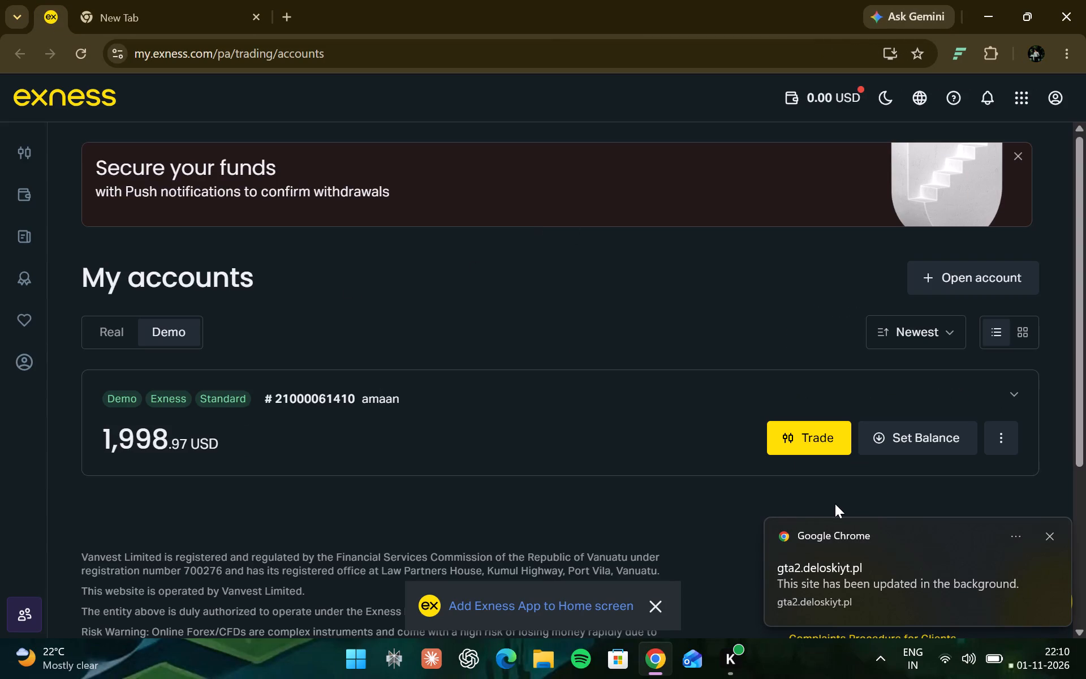
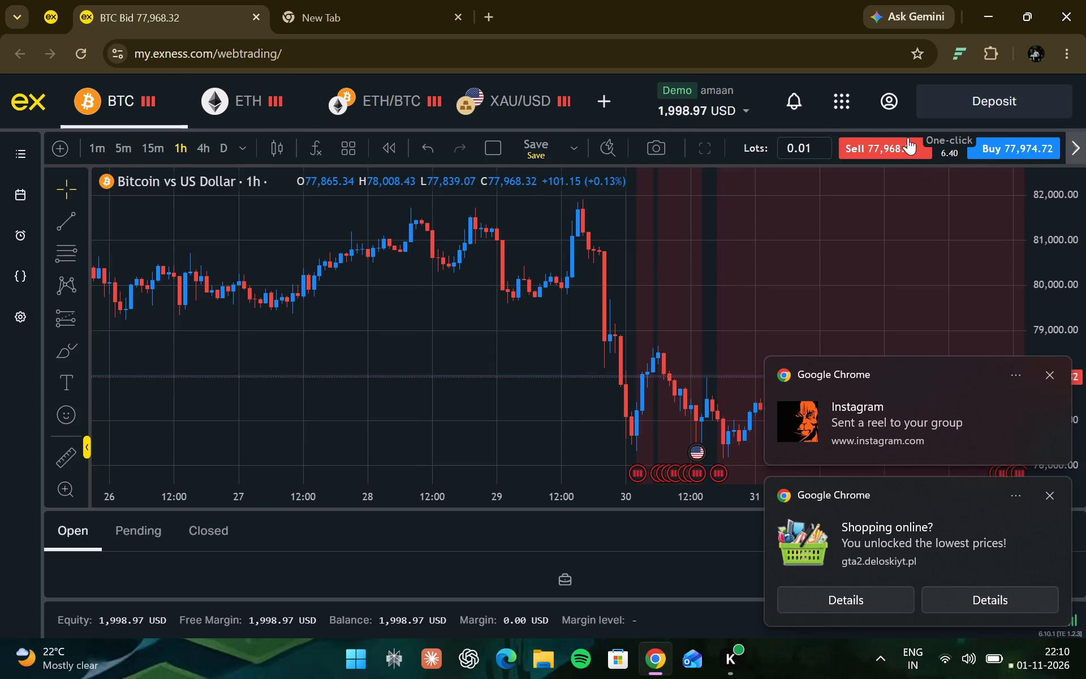
# Dismiss the shopping and Instagram notifications covering the trading chart.
pyautogui.click(1045, 495)
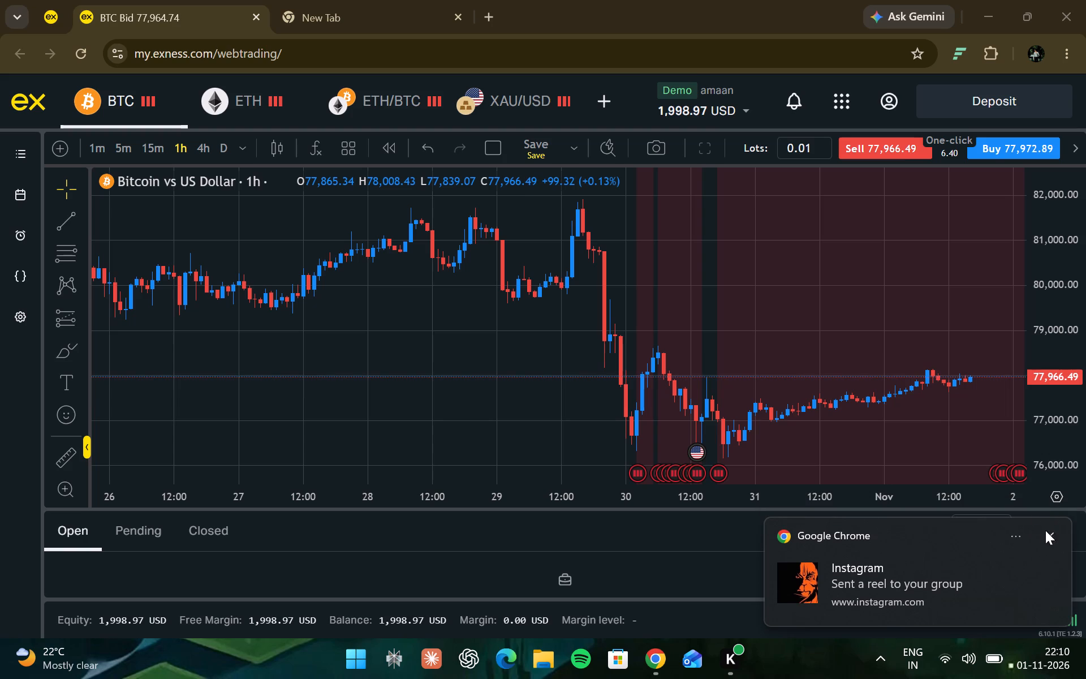
pyautogui.click(1053, 538)
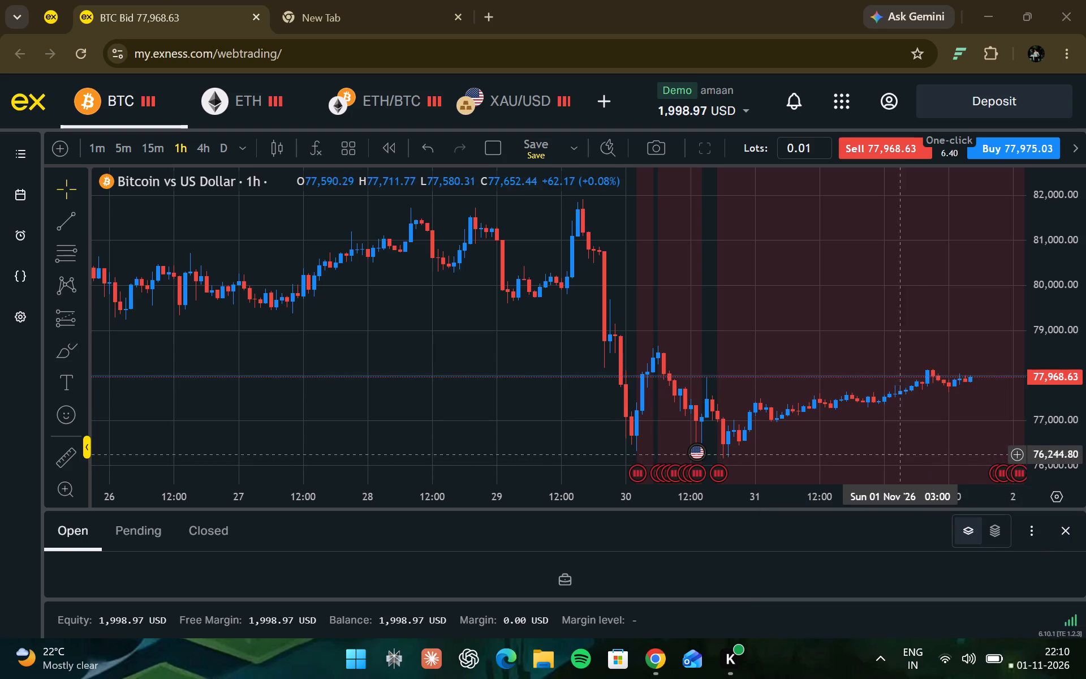
# Set the Bitcoin vs US Dollar chart to the 1m timeframe.
pyautogui.moveTo(910, 436); pyautogui.dragTo(630, 468)
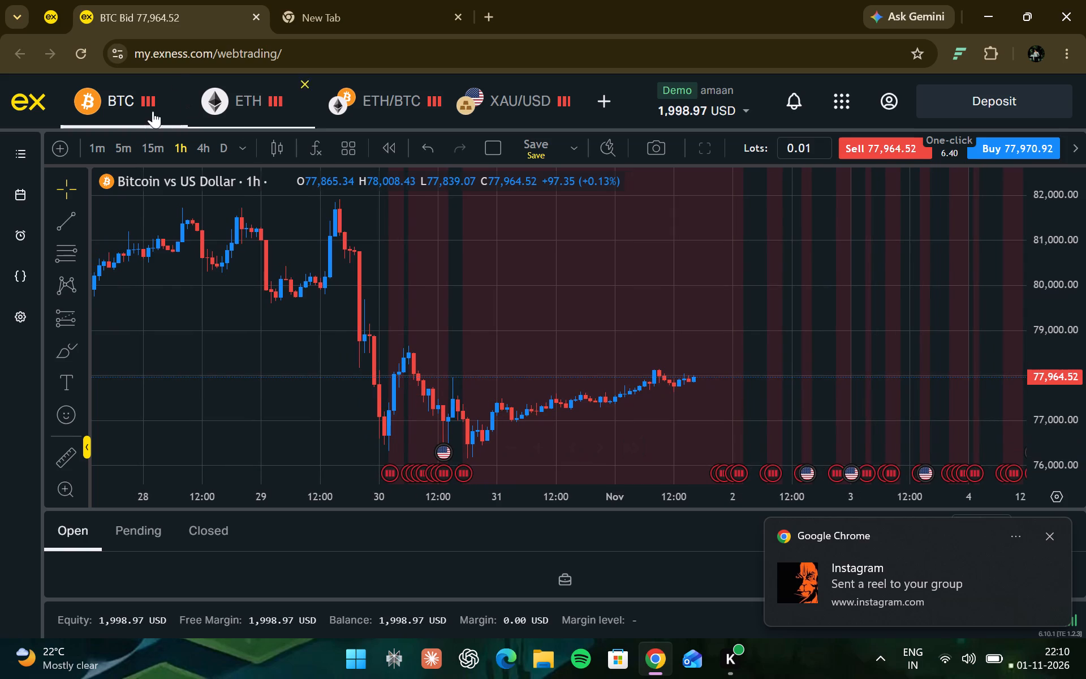
pyautogui.click(107, 149)
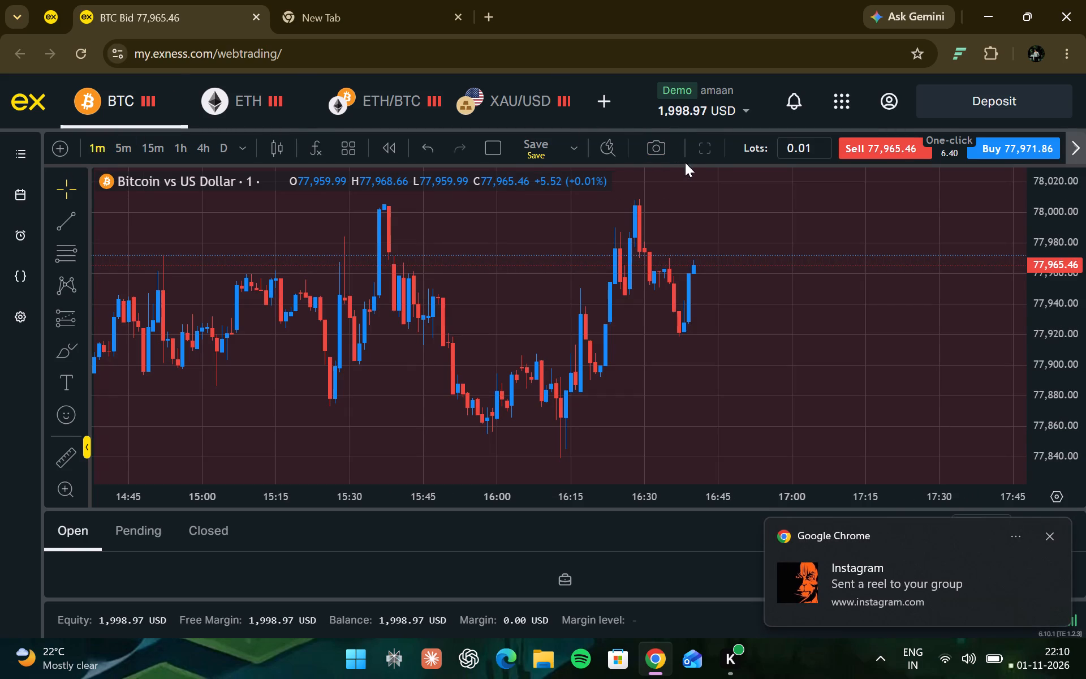
# Expand the Bitcoin vs US Dollar chart to full screen.
pyautogui.click(709, 152)
# Activate the trend line drawing tool for the one-minute Bitcoin chart.
pyautogui.moveTo(725, 230); pyautogui.dragTo(648, 295)
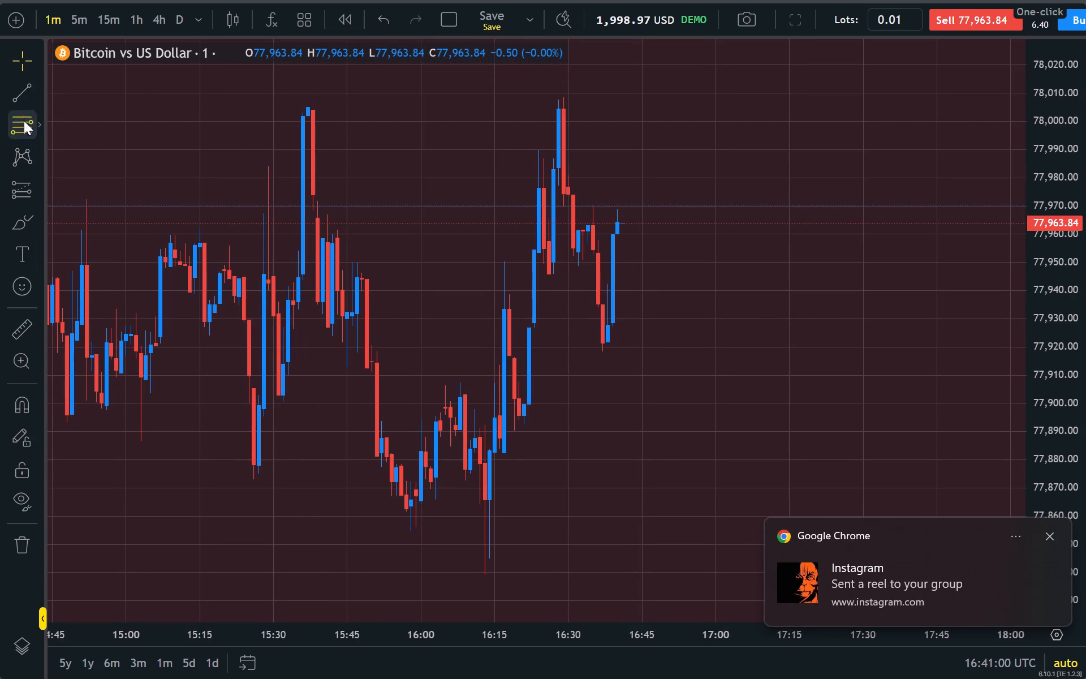
pyautogui.click(24, 95)
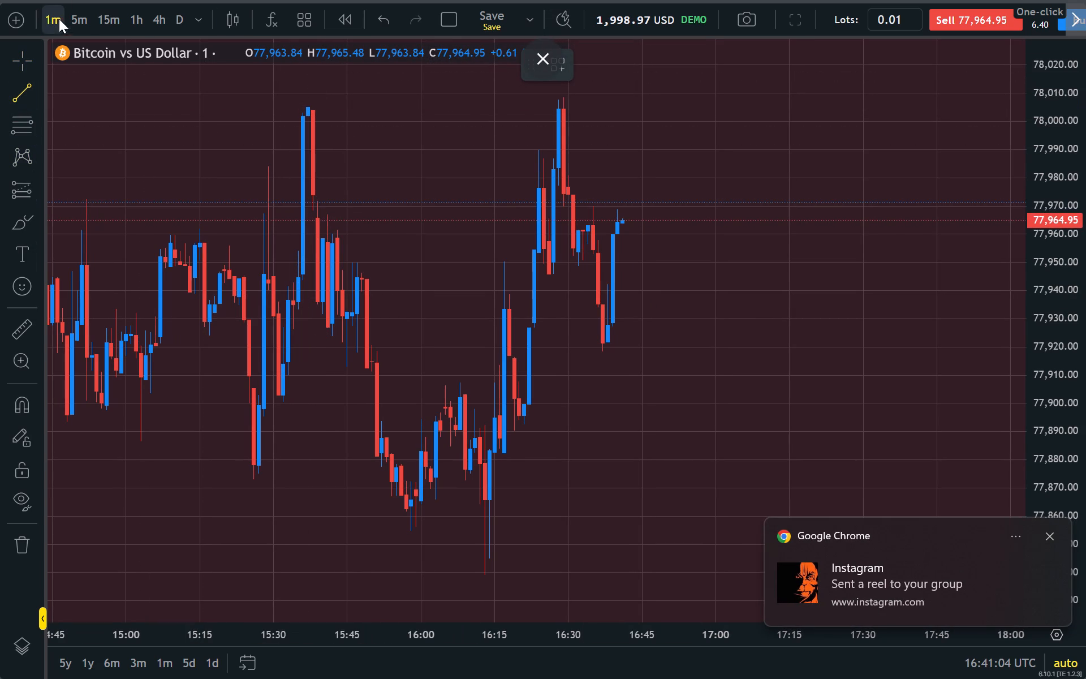
# Switch the Bitcoin vs US Dollar chart to the 5m timeframe.
pyautogui.click(72, 12)
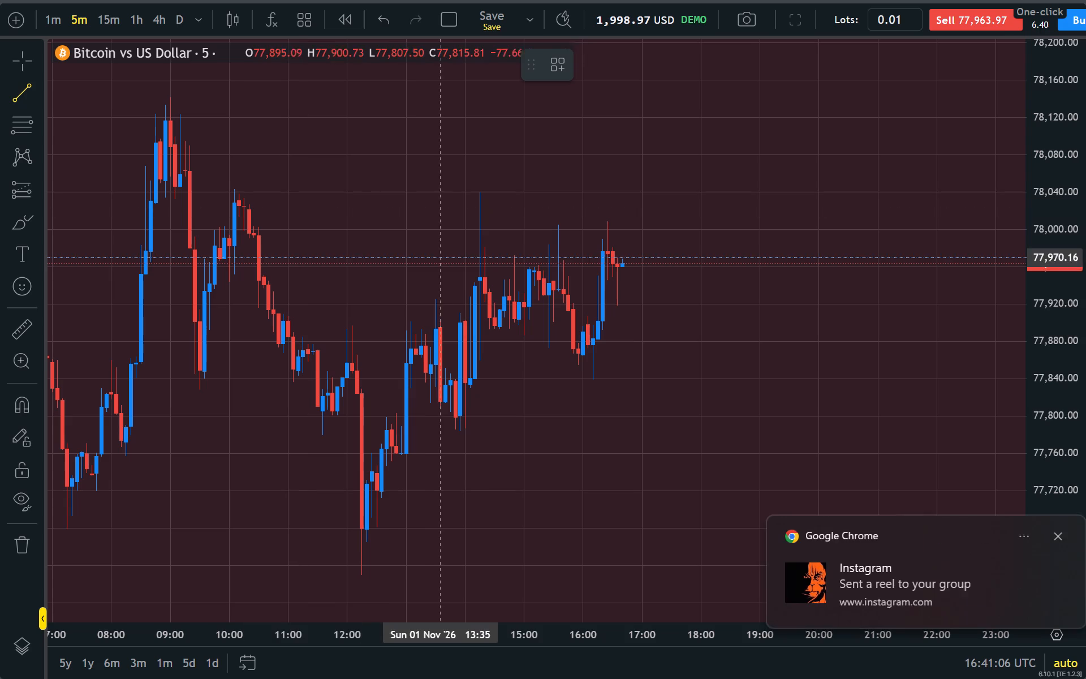
# Draw a near-horizontal trend line from the 14:15 candle's high at about 78,039 to 20:00 at about 78,042.
pyautogui.click(480, 193)
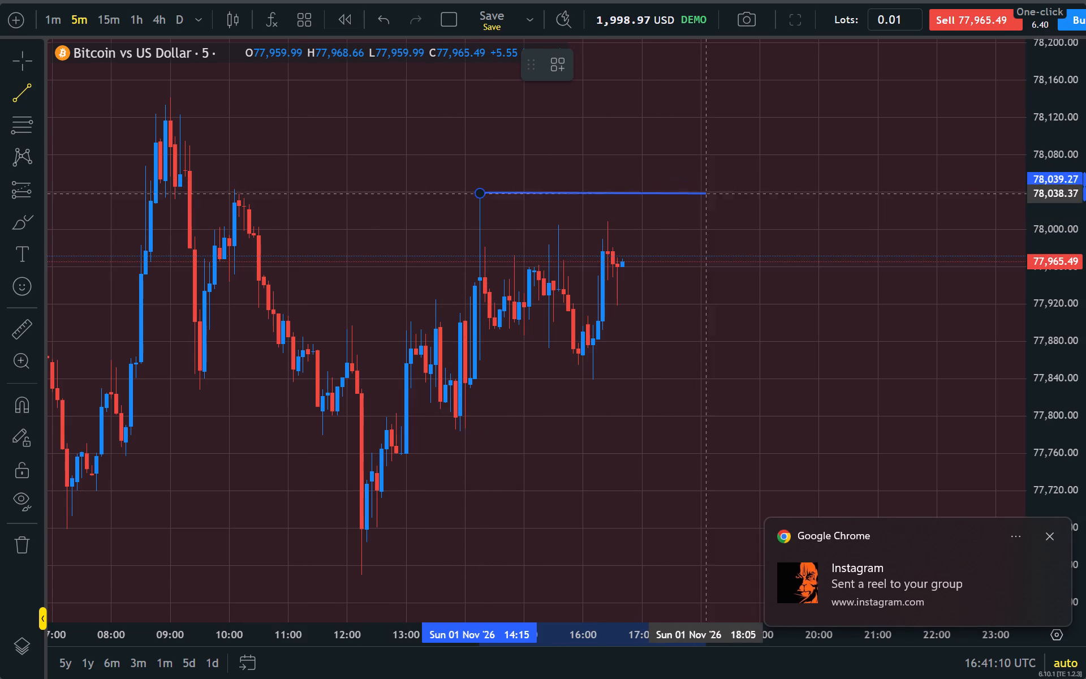
pyautogui.click(818, 191)
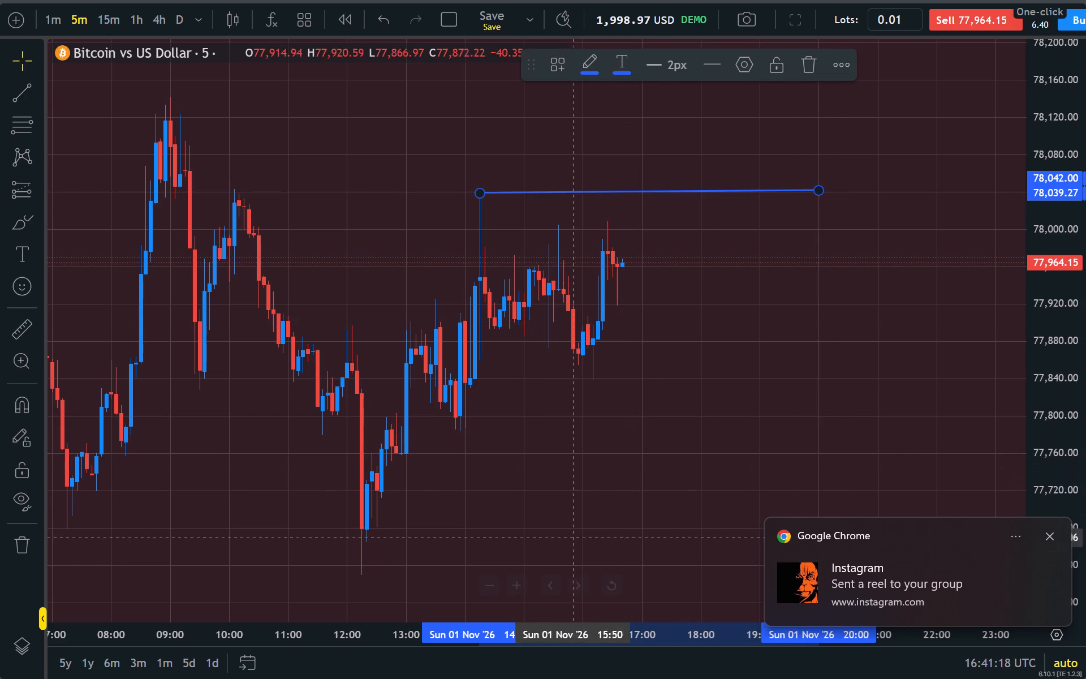
pyautogui.click(360, 572)
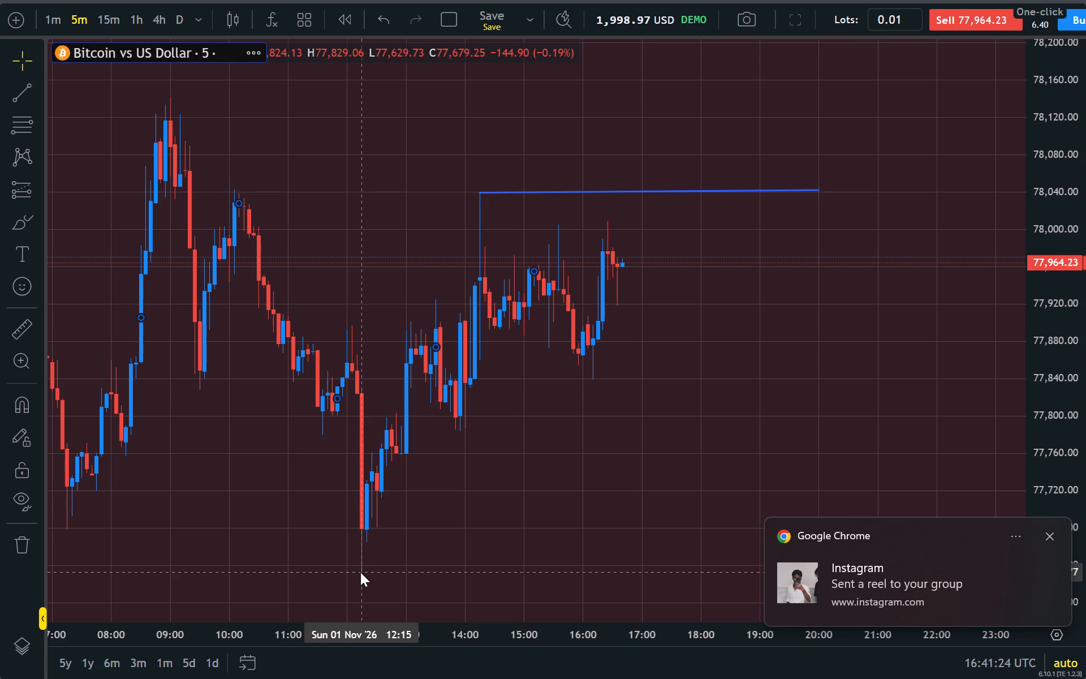
# Start a second trend line at the 12:15 candle's low, at about 77,631.
pyautogui.click(13, 93)
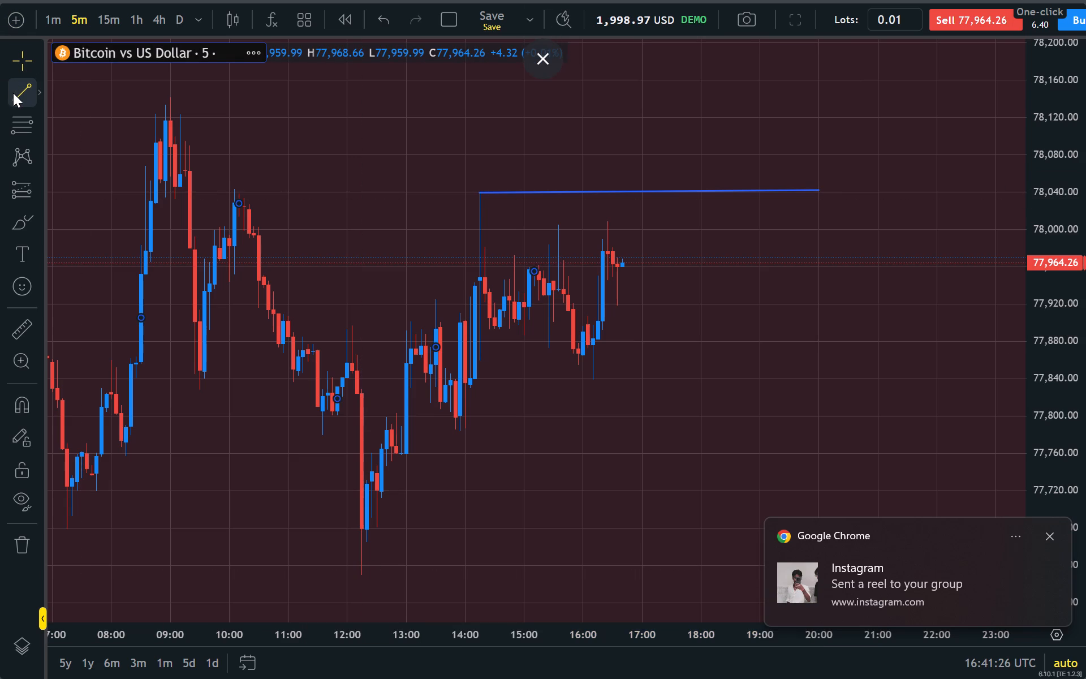
pyautogui.click(362, 574)
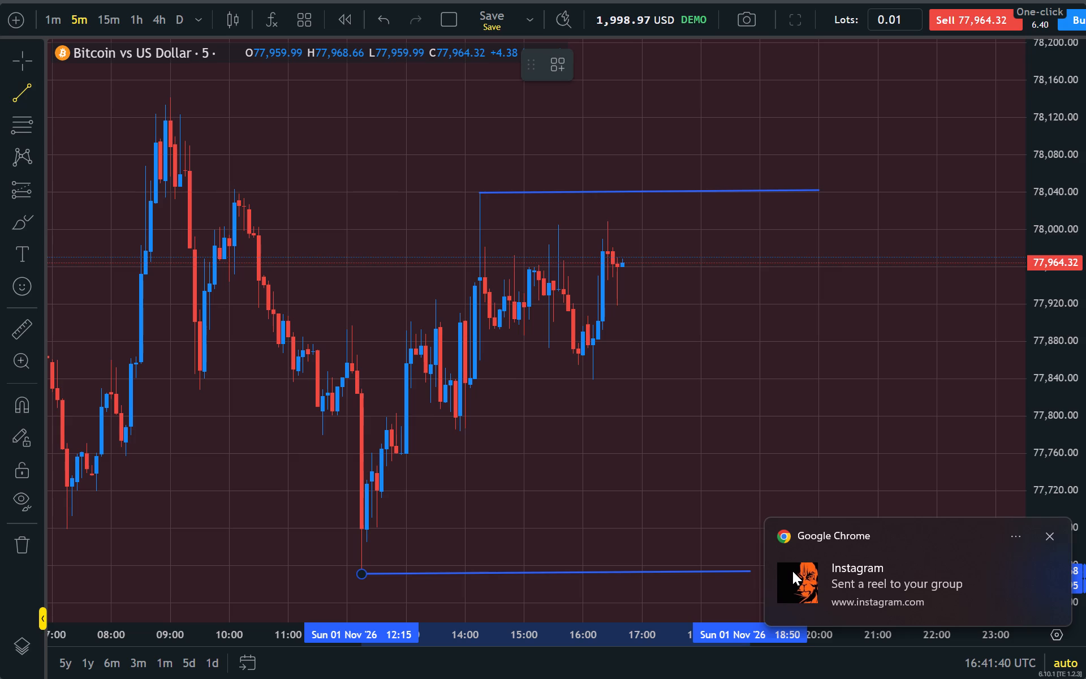
# Dismiss the Instagram notifications covering the chart.
pyautogui.click(1051, 540)
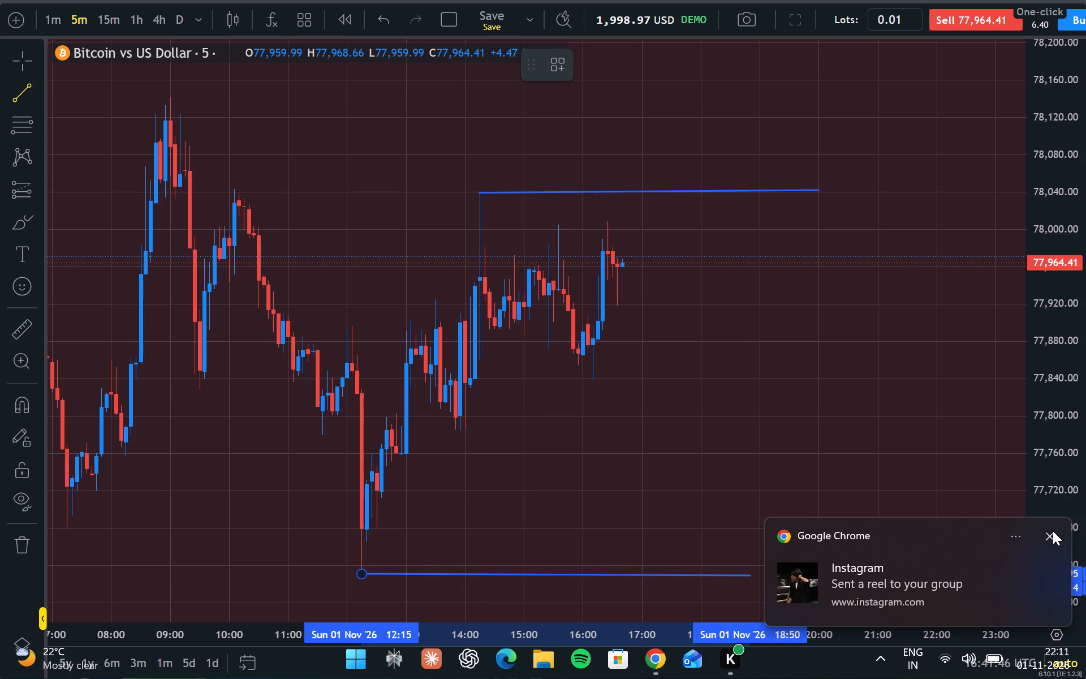
pyautogui.click(1051, 531)
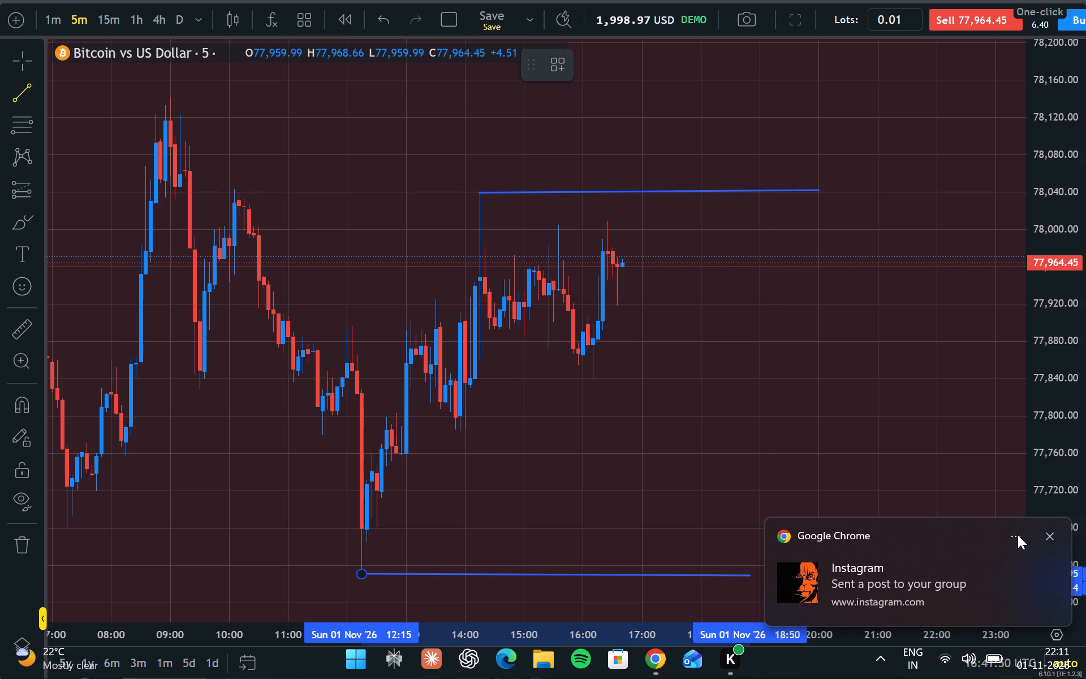
pyautogui.click(1018, 535)
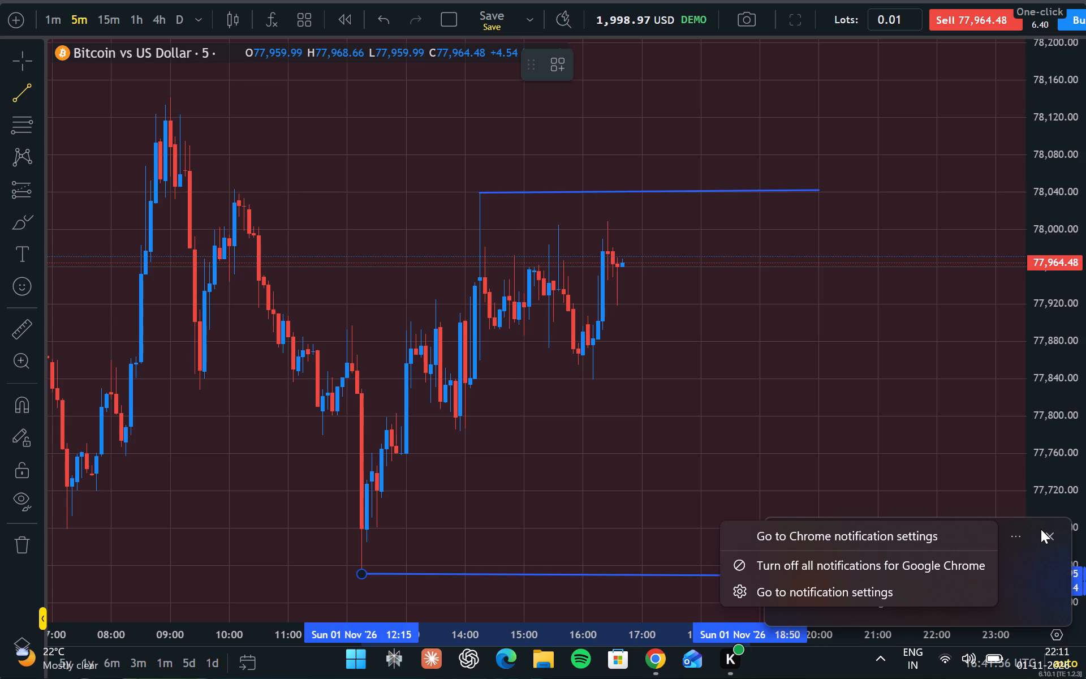
pyautogui.click(1050, 548)
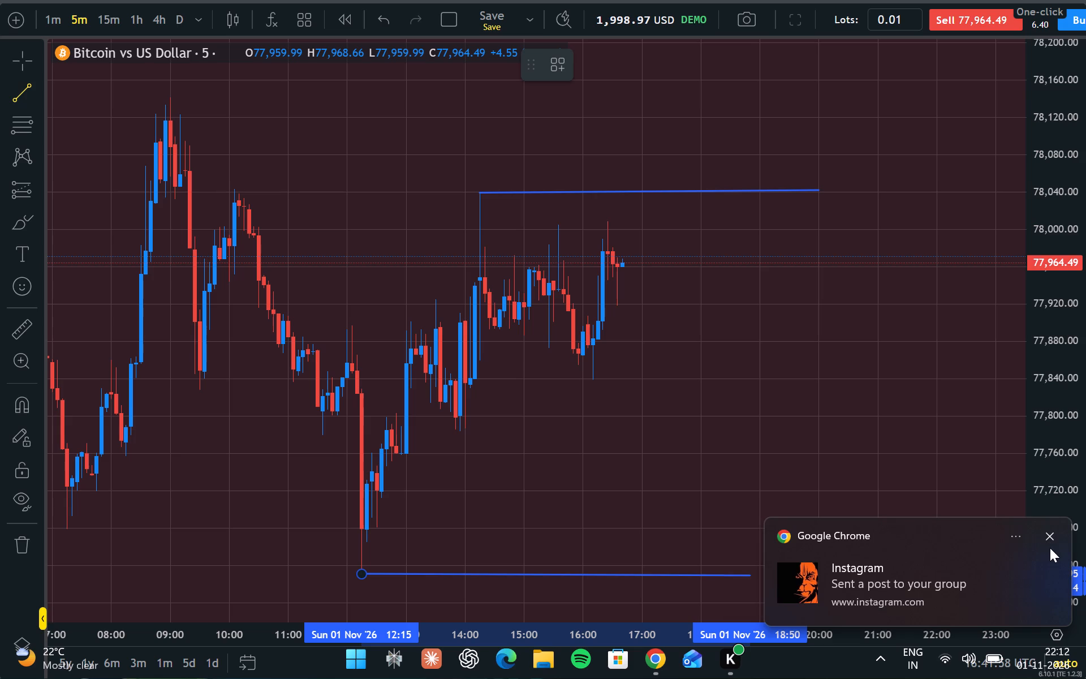
pyautogui.moveTo(1050, 548); pyautogui.dragTo(1050, 532)
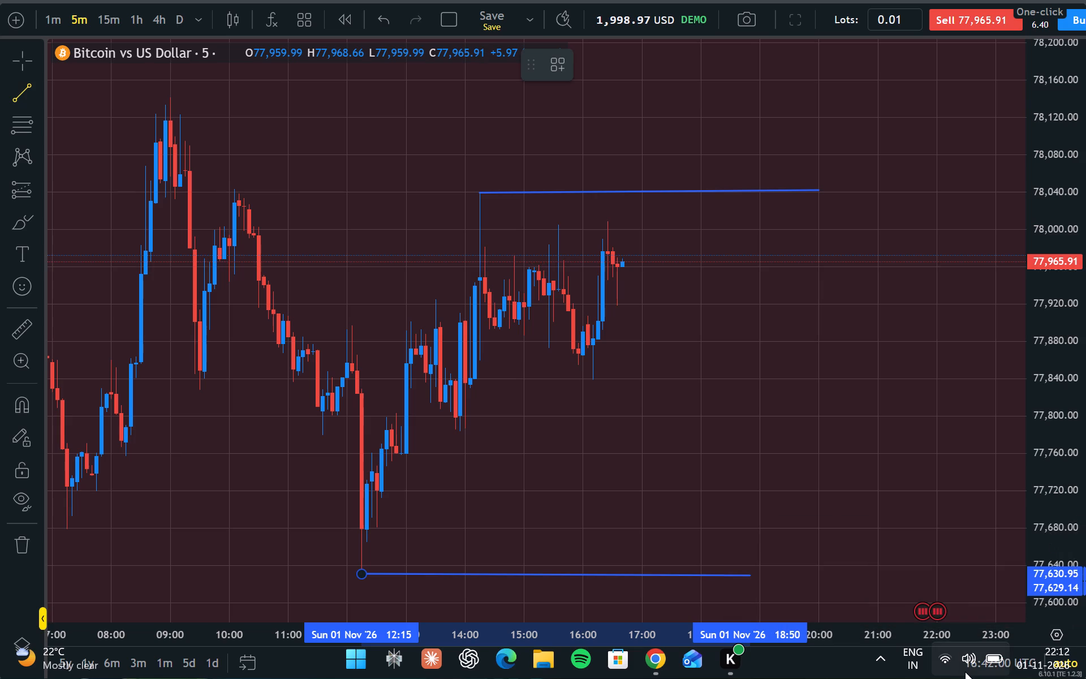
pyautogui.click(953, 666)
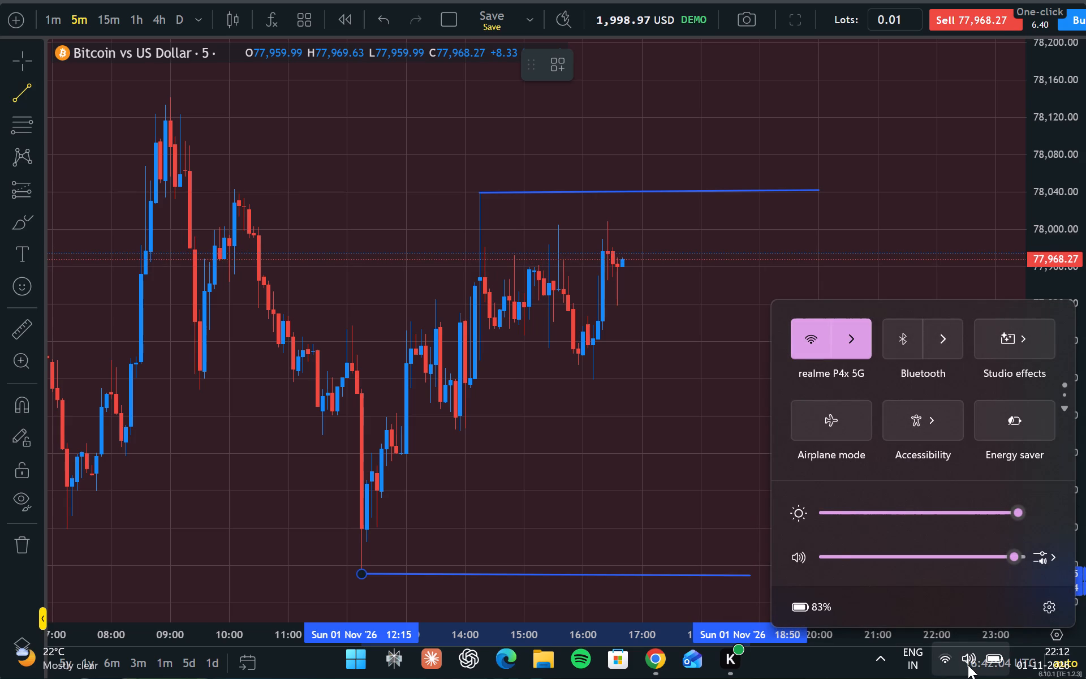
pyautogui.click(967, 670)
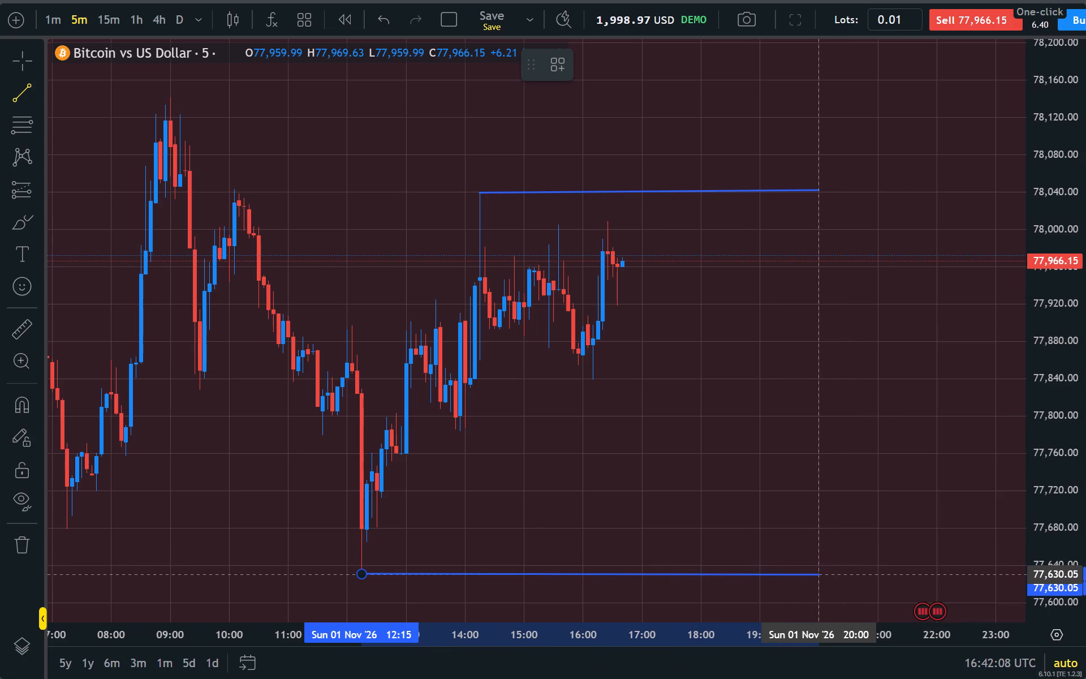
# End the lower trend line at 20:00 at about 77,630, keeping it nearly horizontal.
pyautogui.click(820, 575)
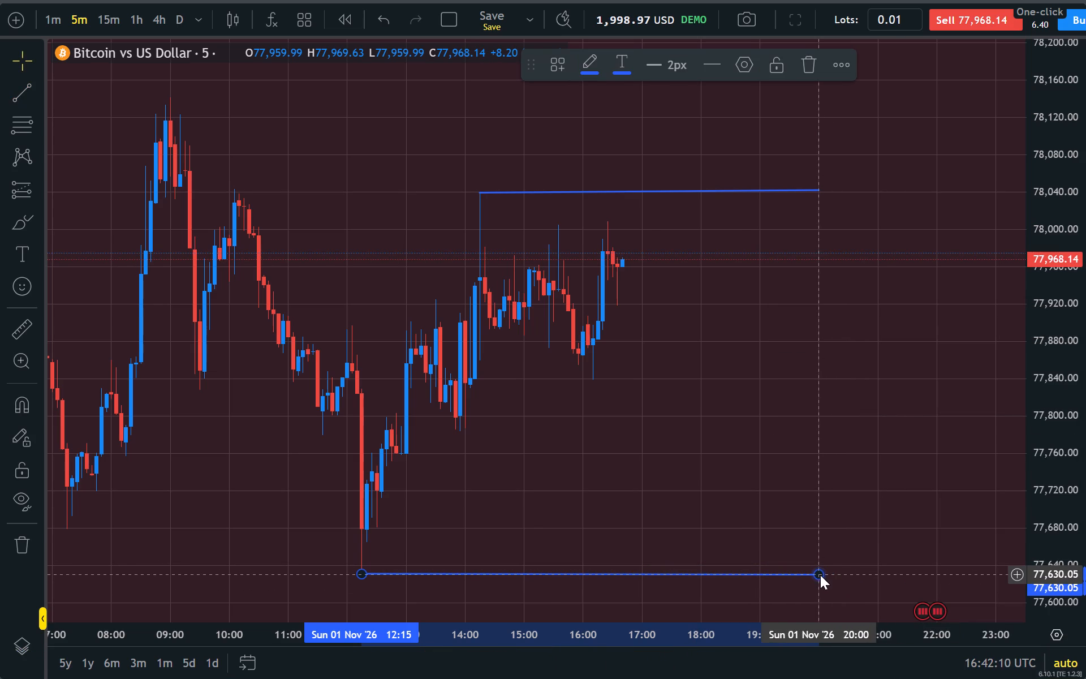
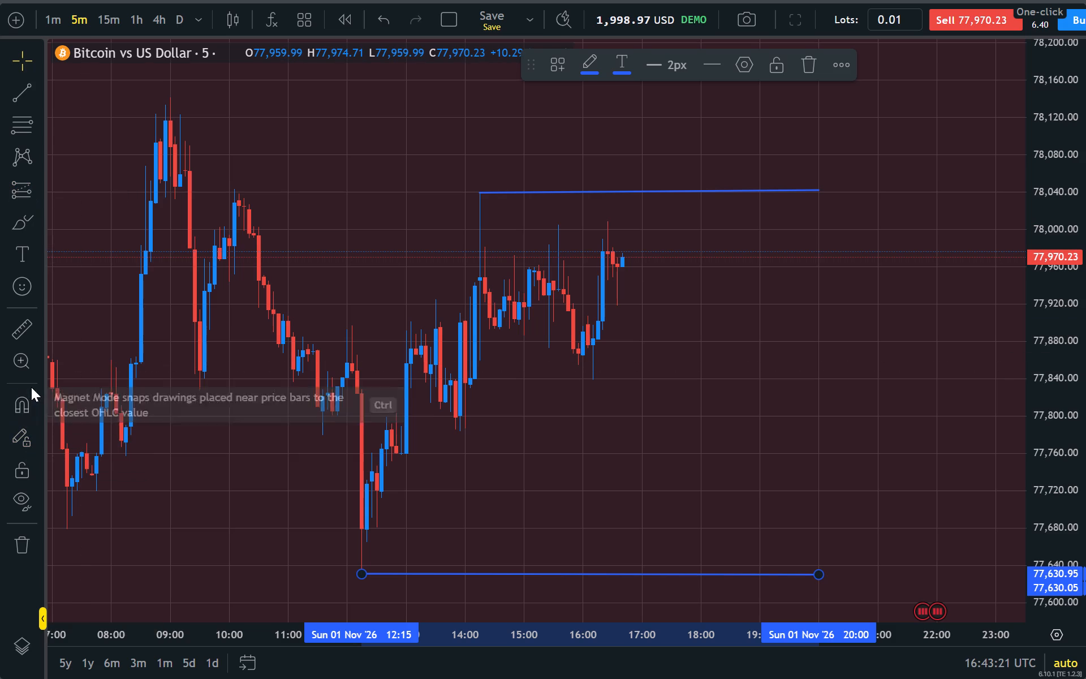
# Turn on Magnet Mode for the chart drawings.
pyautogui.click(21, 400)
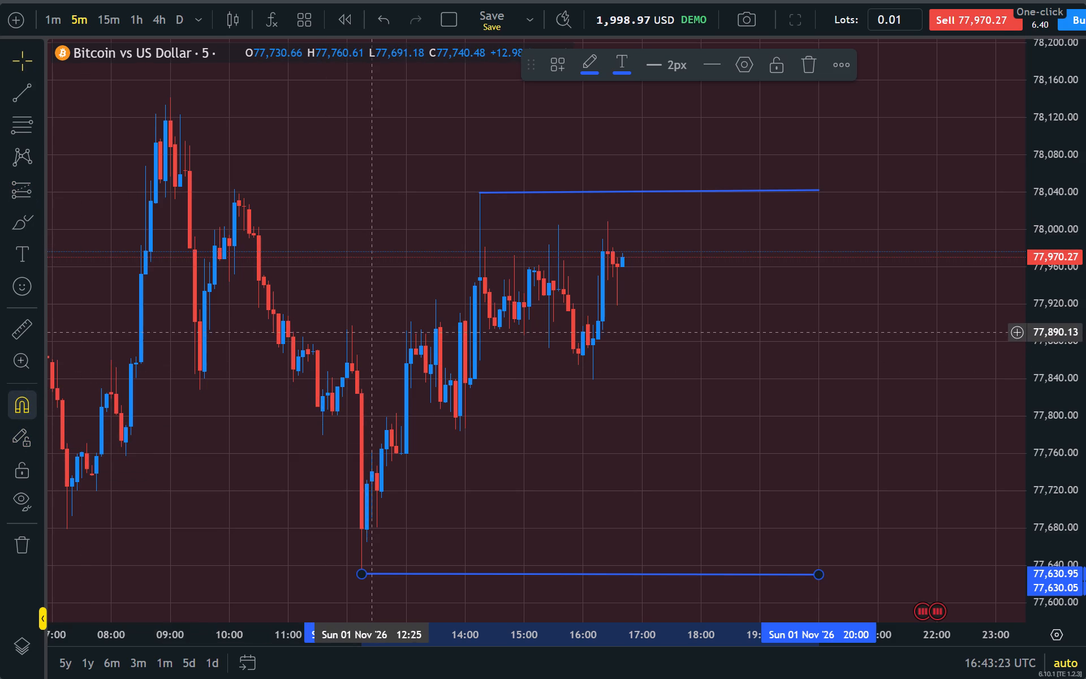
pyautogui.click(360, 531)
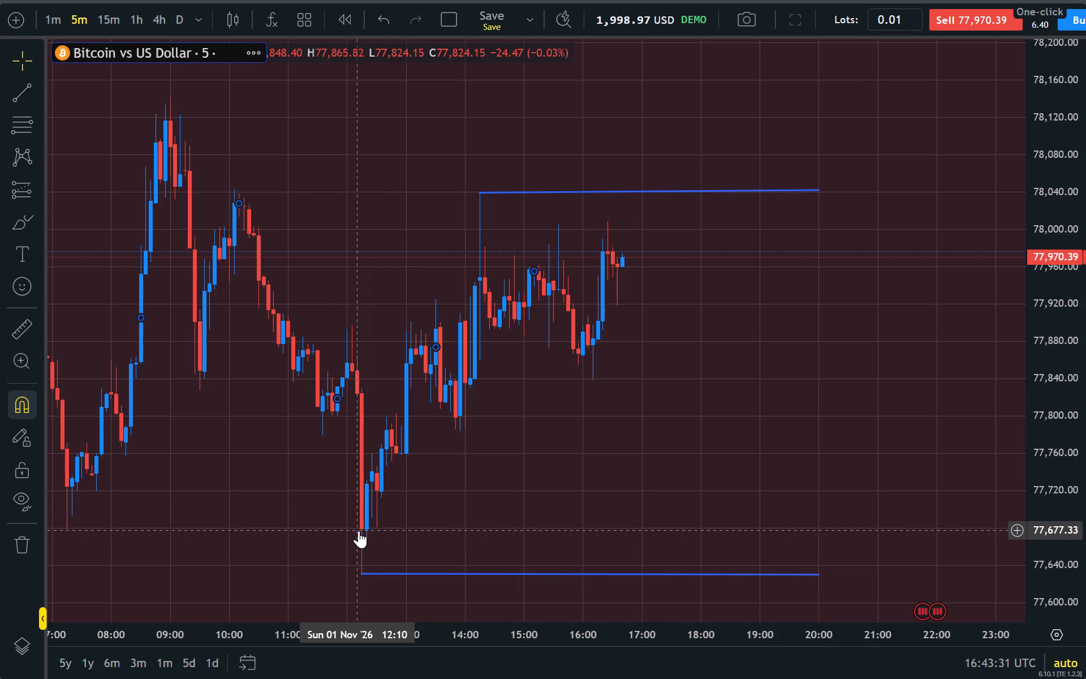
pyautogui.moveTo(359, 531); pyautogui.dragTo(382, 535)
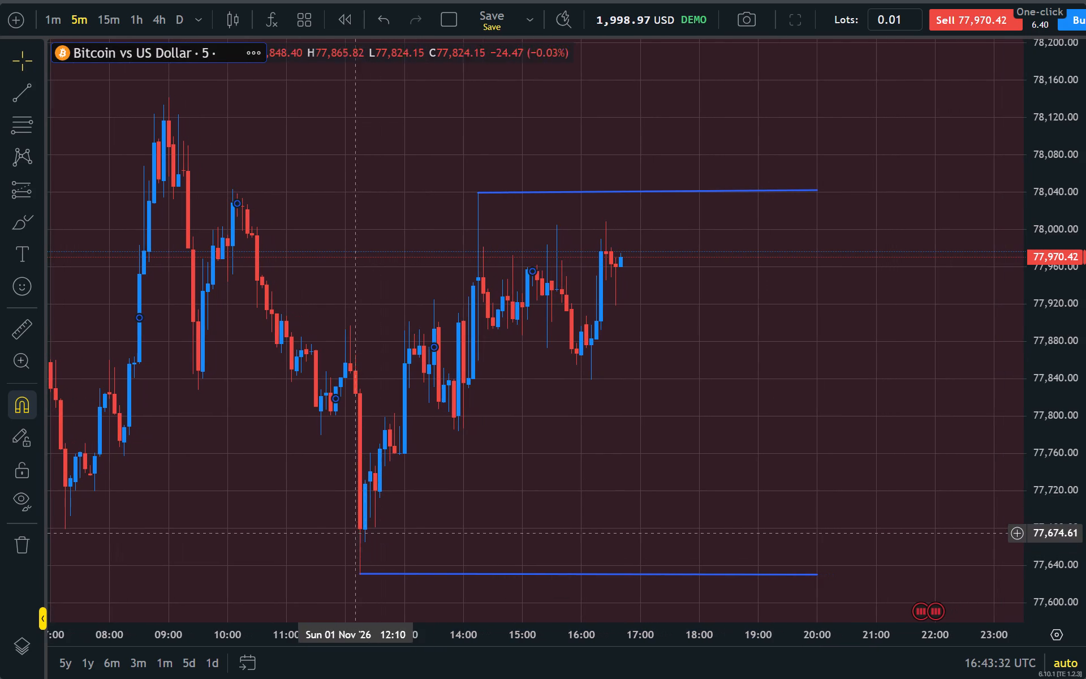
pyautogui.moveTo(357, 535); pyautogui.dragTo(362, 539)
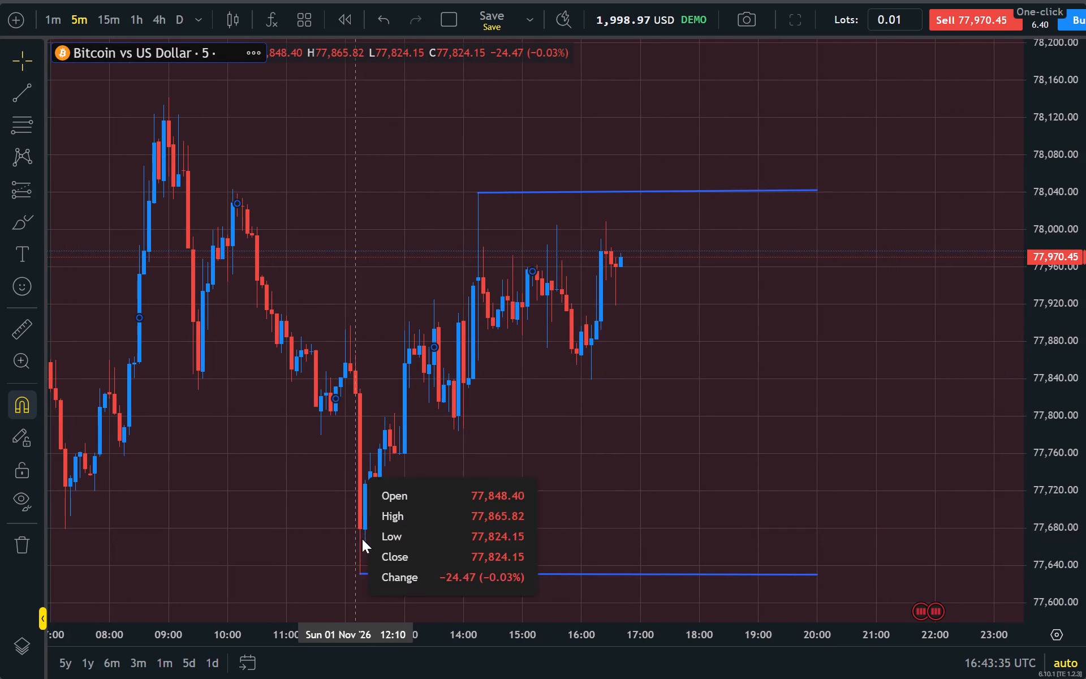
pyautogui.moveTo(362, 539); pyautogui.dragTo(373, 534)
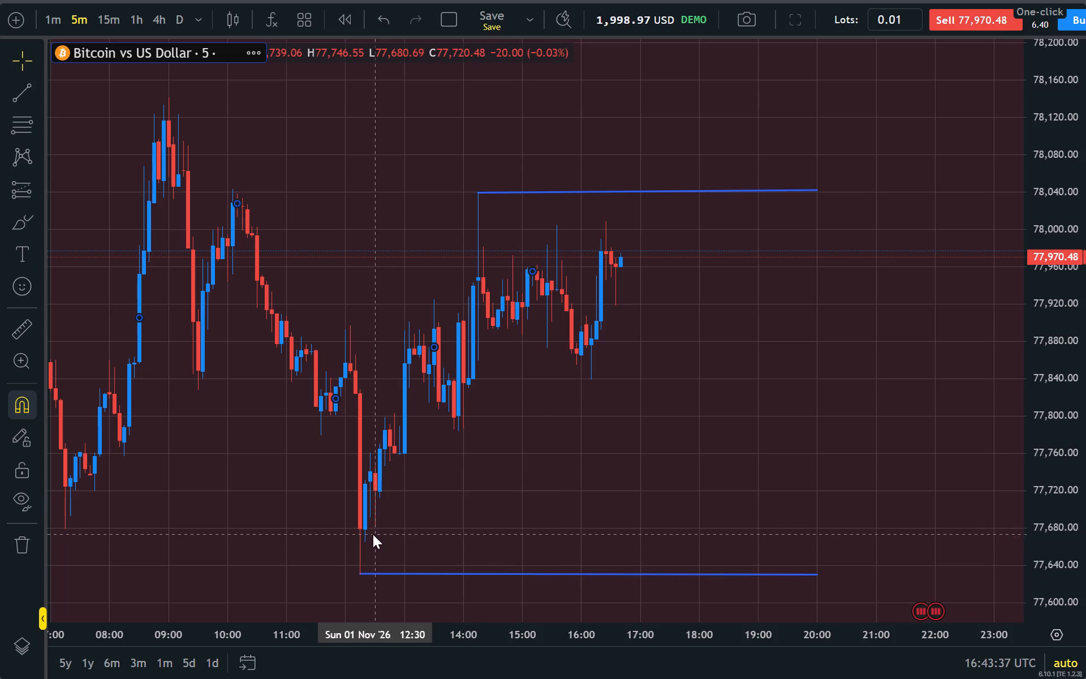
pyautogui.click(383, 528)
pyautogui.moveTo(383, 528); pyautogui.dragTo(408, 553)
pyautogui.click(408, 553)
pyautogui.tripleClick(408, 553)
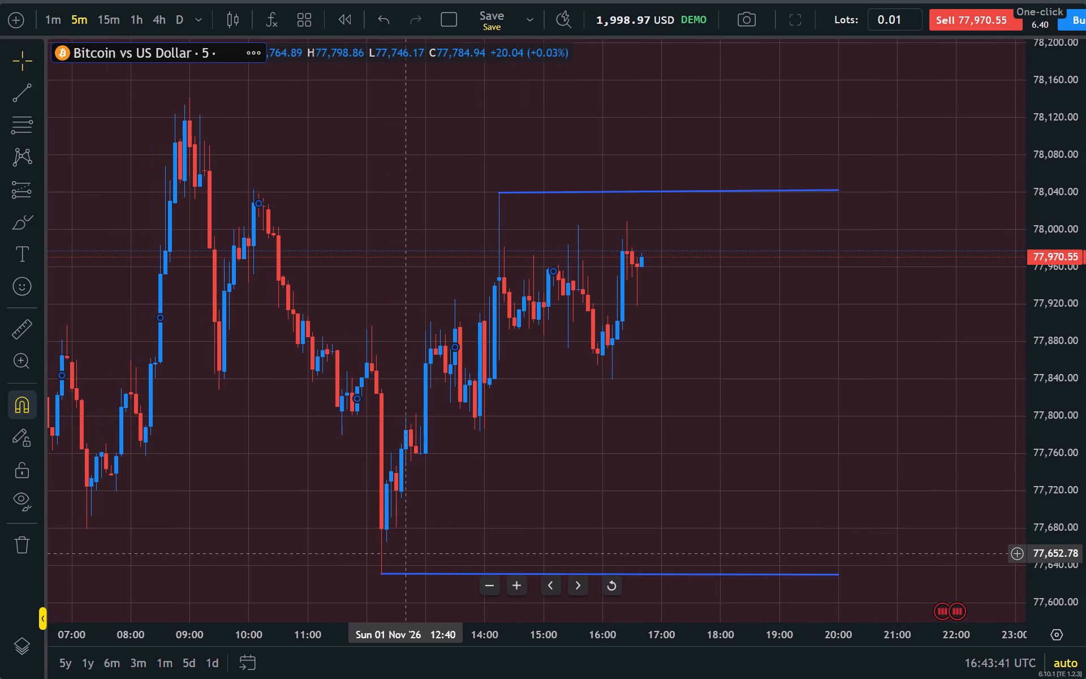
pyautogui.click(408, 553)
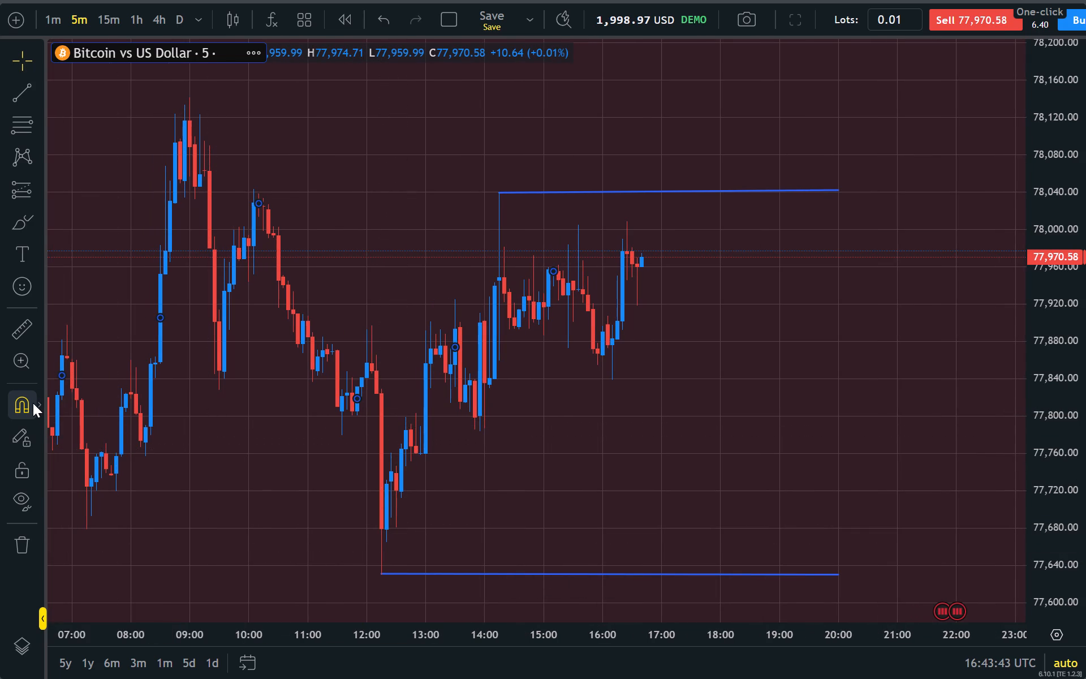
# Set the drawing magnet to Strong Magnet.
pyautogui.moveTo(19, 406); pyautogui.dragTo(192, 445)
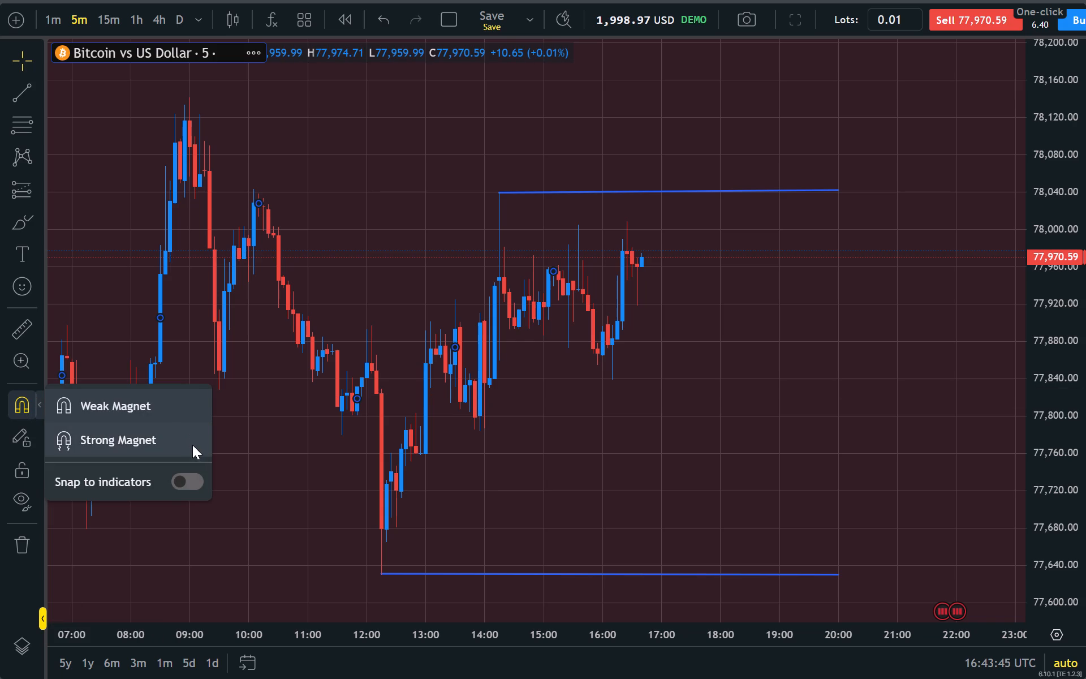
pyautogui.moveTo(192, 445); pyautogui.dragTo(167, 432)
pyautogui.click(167, 432)
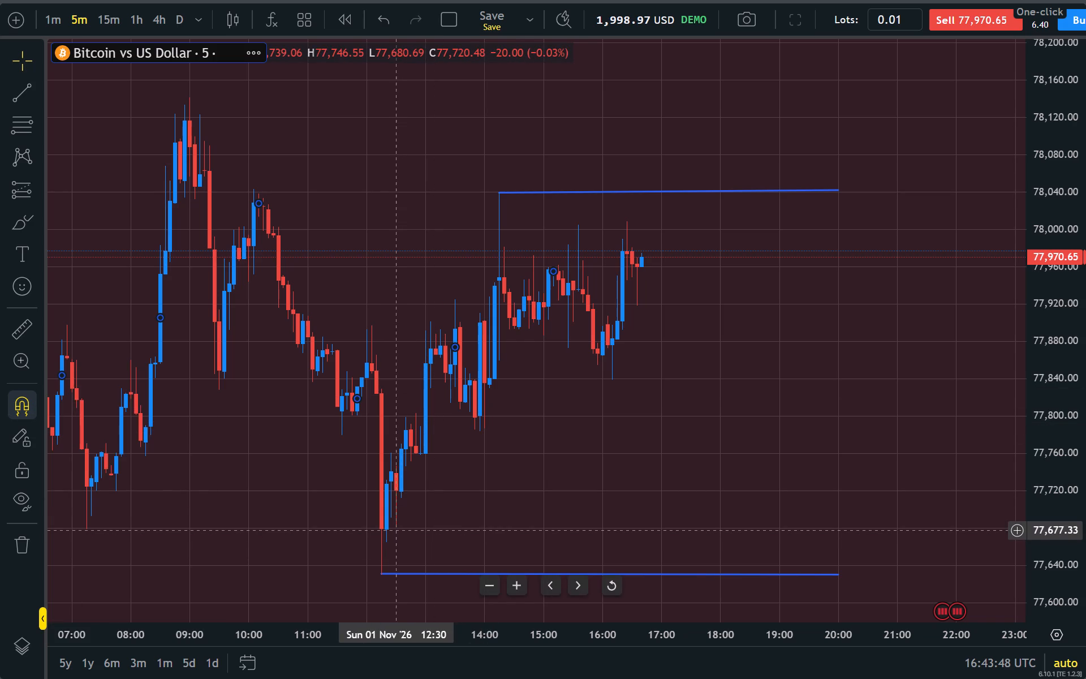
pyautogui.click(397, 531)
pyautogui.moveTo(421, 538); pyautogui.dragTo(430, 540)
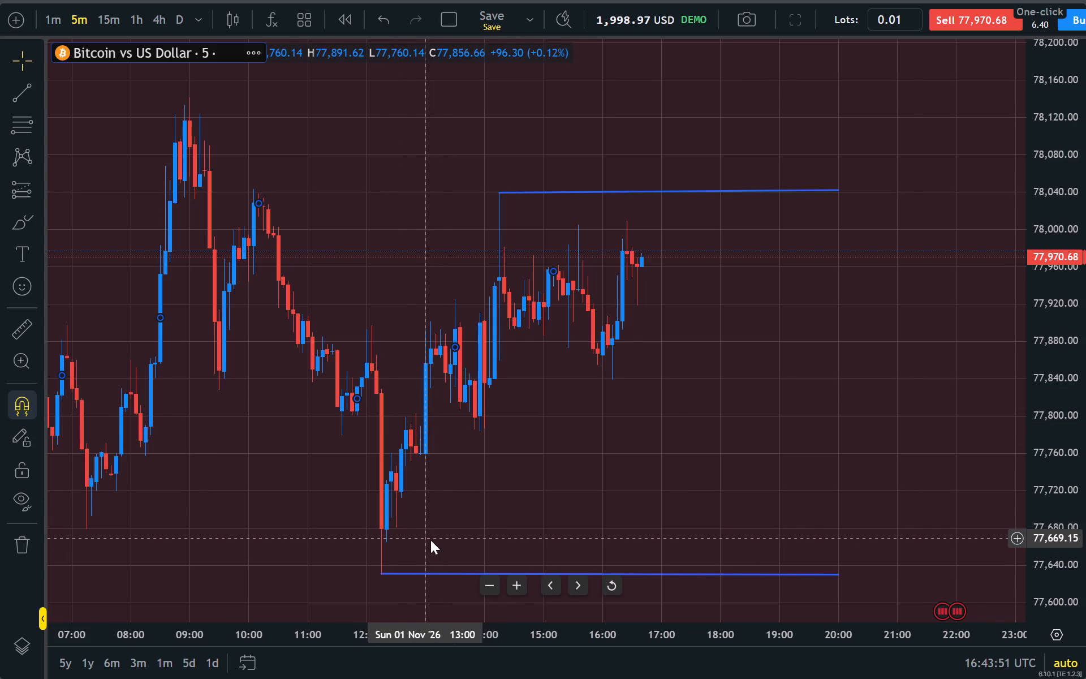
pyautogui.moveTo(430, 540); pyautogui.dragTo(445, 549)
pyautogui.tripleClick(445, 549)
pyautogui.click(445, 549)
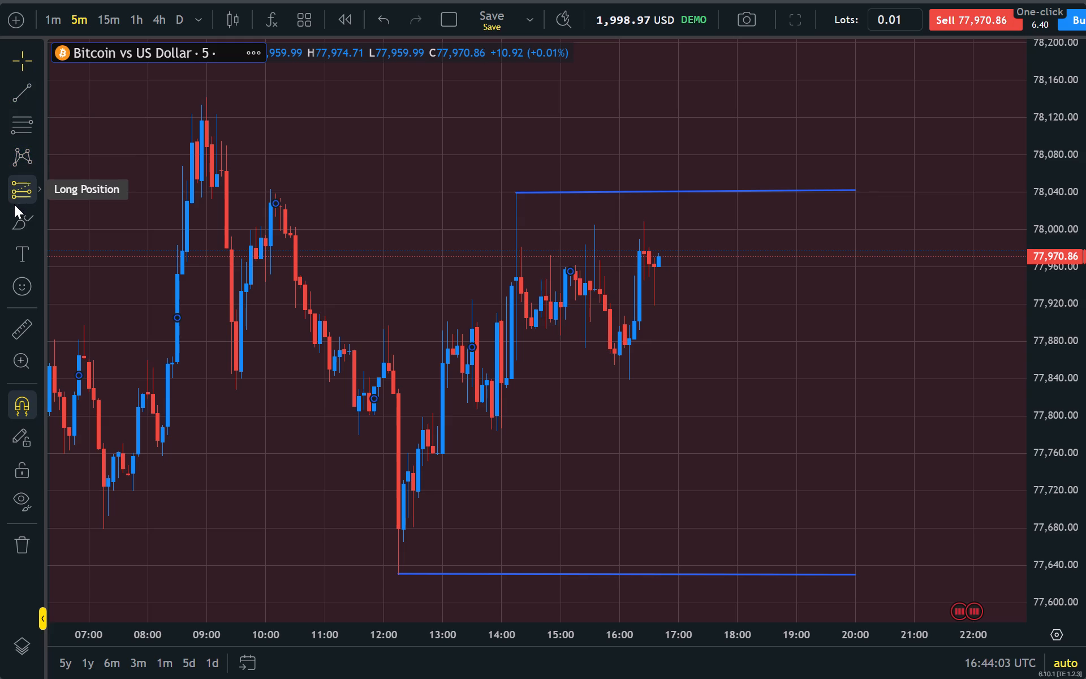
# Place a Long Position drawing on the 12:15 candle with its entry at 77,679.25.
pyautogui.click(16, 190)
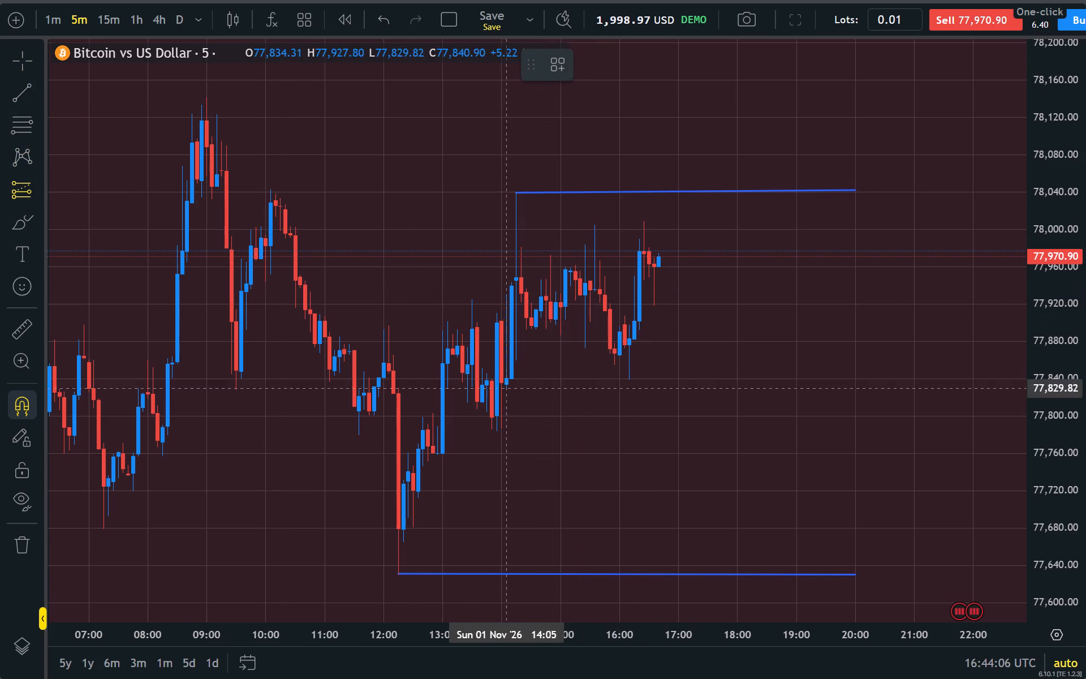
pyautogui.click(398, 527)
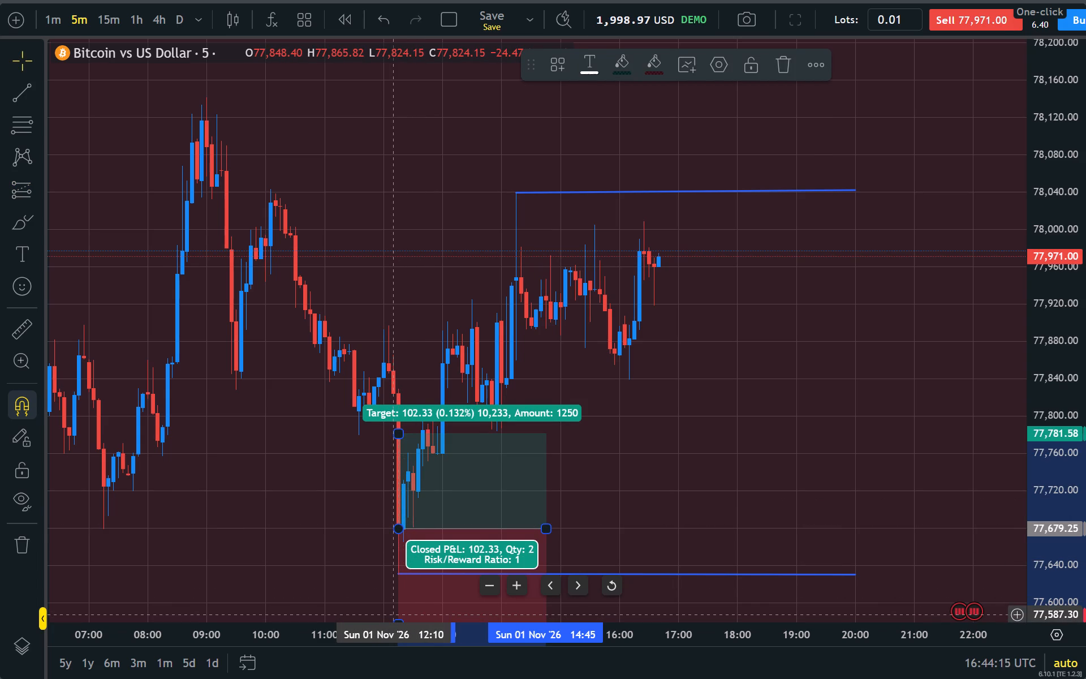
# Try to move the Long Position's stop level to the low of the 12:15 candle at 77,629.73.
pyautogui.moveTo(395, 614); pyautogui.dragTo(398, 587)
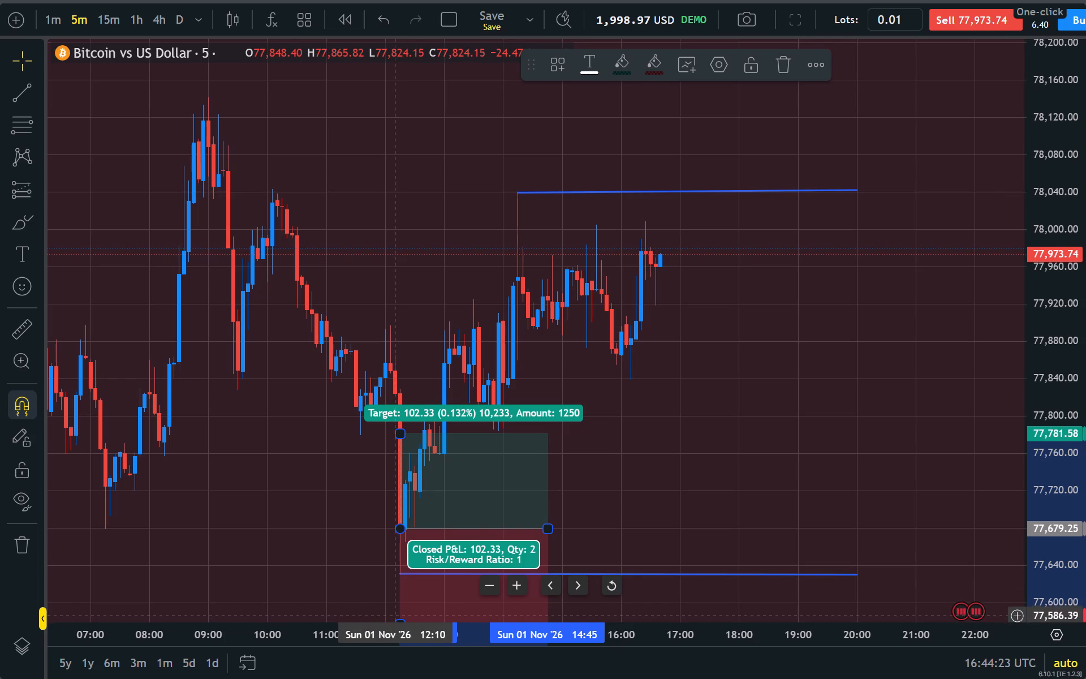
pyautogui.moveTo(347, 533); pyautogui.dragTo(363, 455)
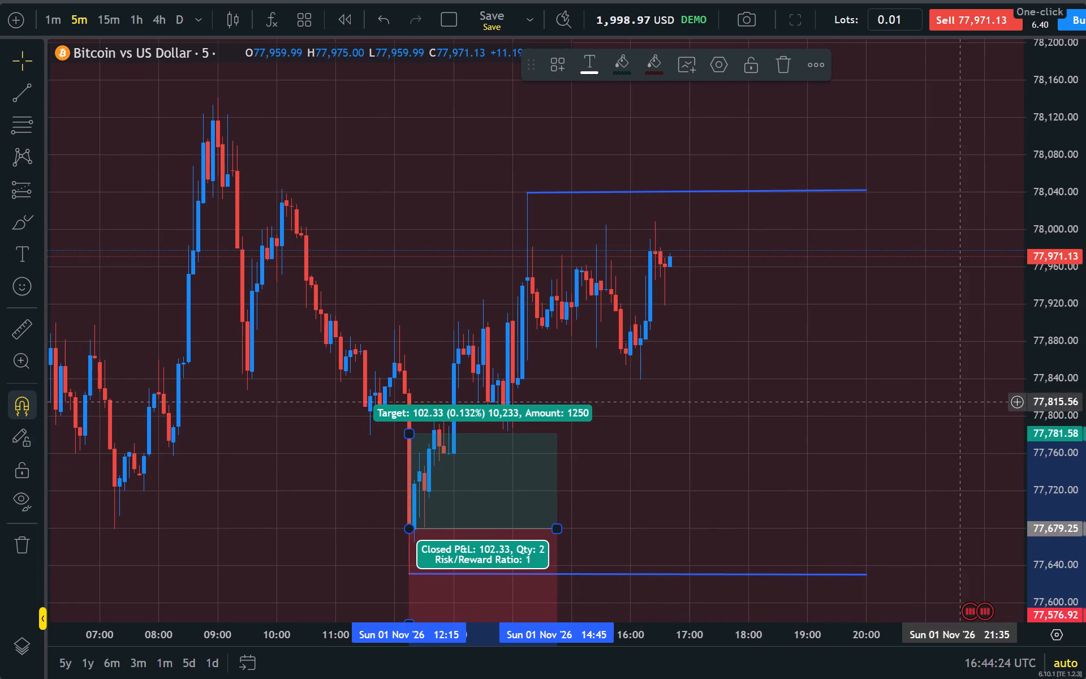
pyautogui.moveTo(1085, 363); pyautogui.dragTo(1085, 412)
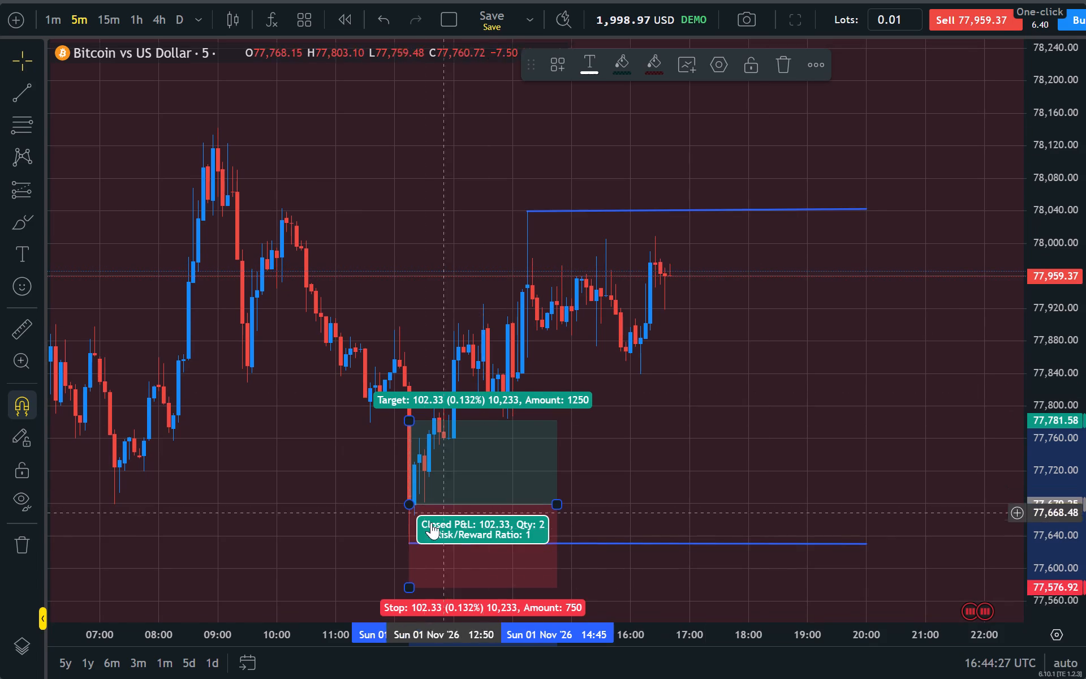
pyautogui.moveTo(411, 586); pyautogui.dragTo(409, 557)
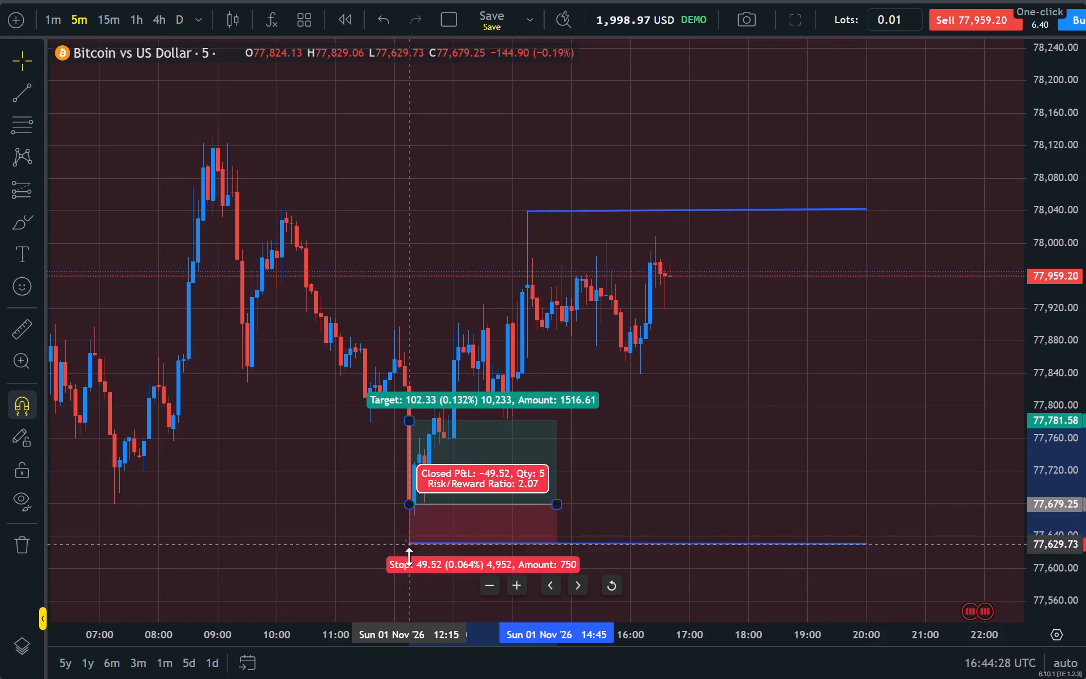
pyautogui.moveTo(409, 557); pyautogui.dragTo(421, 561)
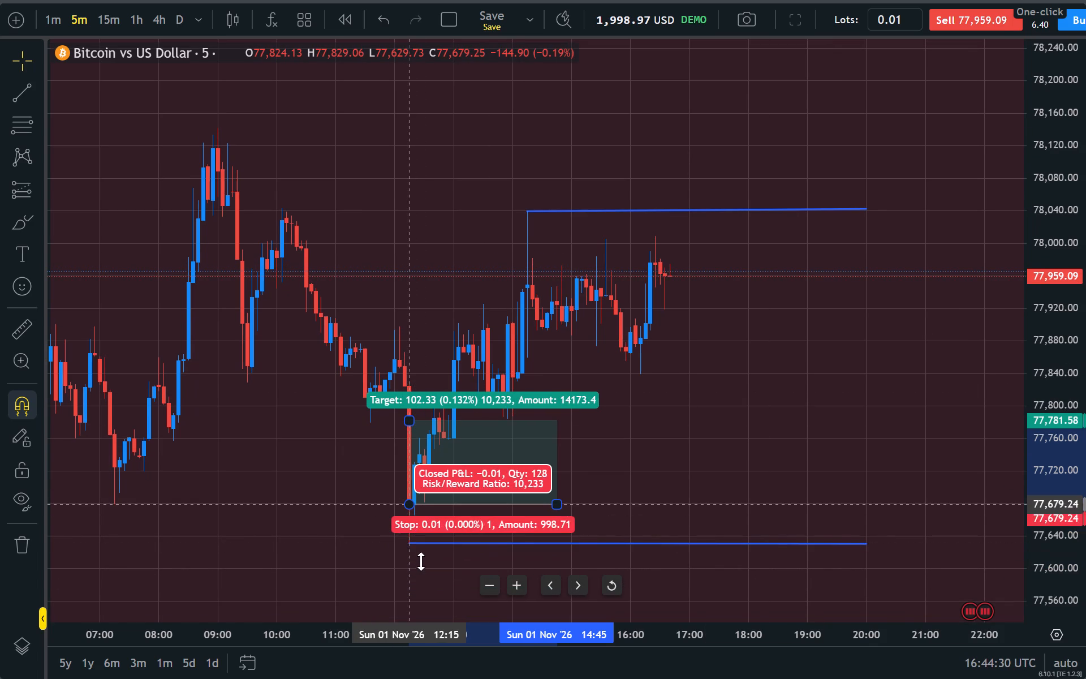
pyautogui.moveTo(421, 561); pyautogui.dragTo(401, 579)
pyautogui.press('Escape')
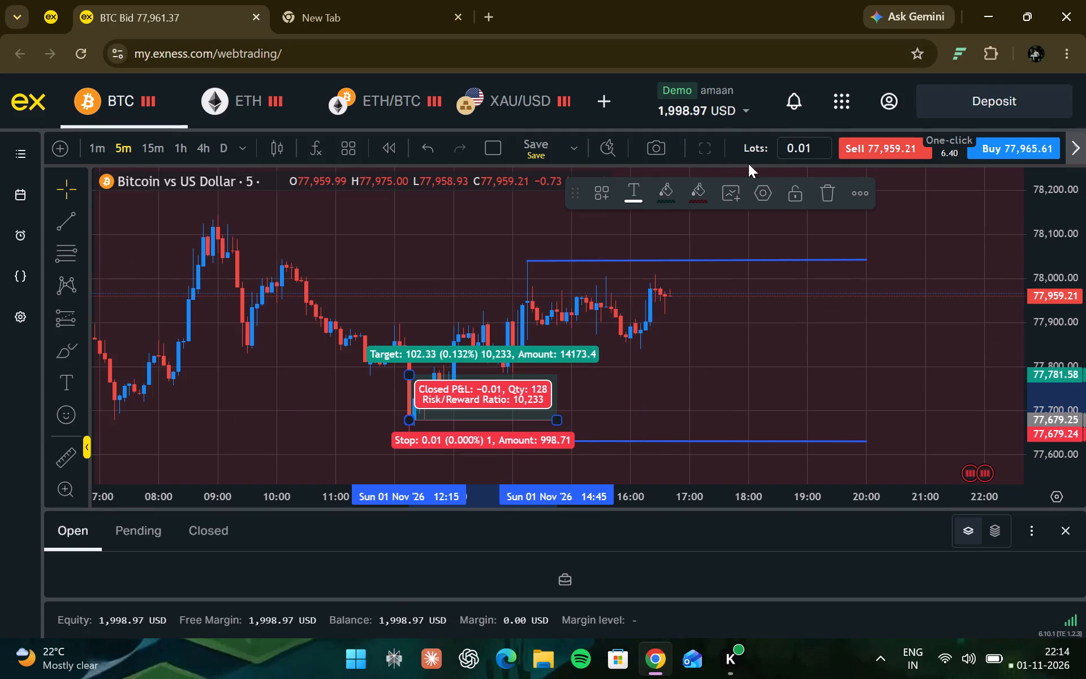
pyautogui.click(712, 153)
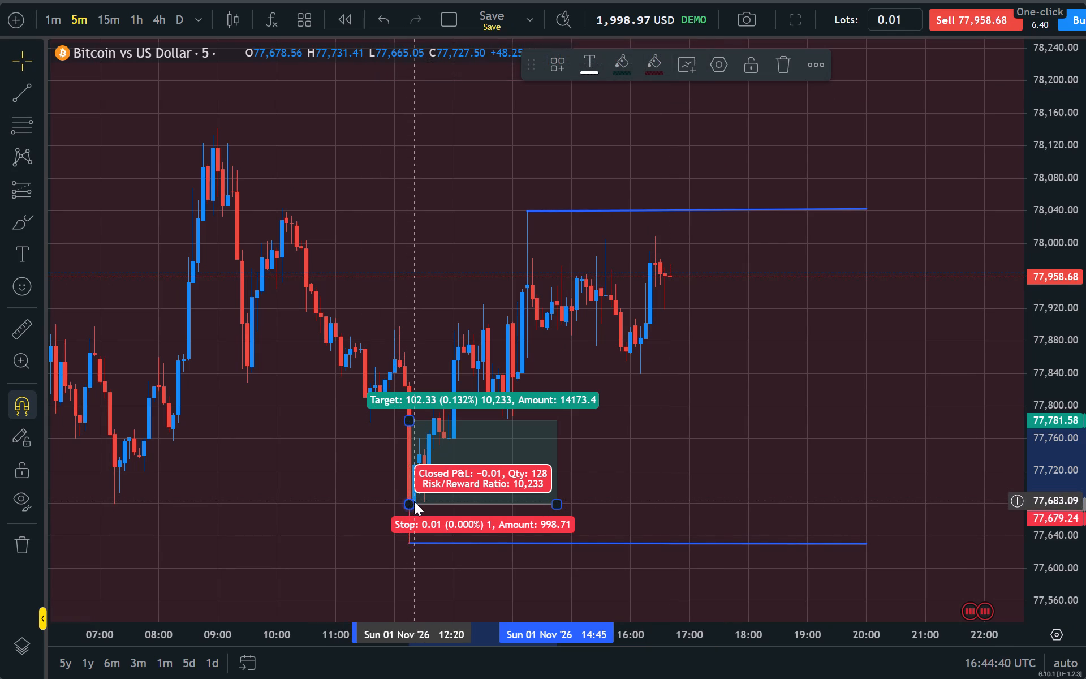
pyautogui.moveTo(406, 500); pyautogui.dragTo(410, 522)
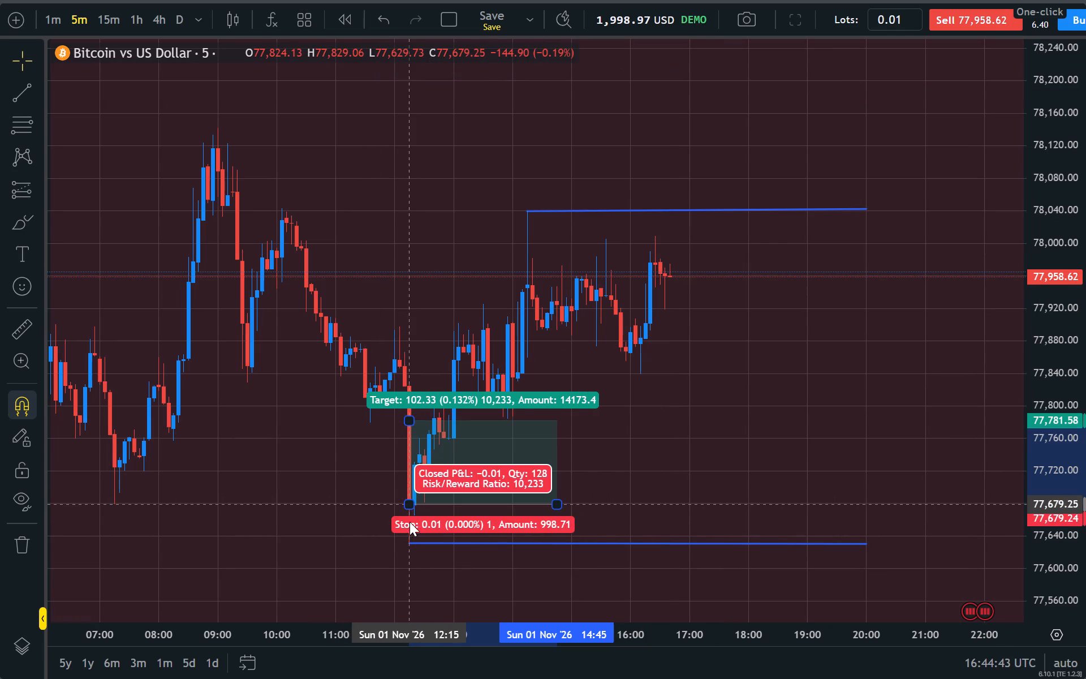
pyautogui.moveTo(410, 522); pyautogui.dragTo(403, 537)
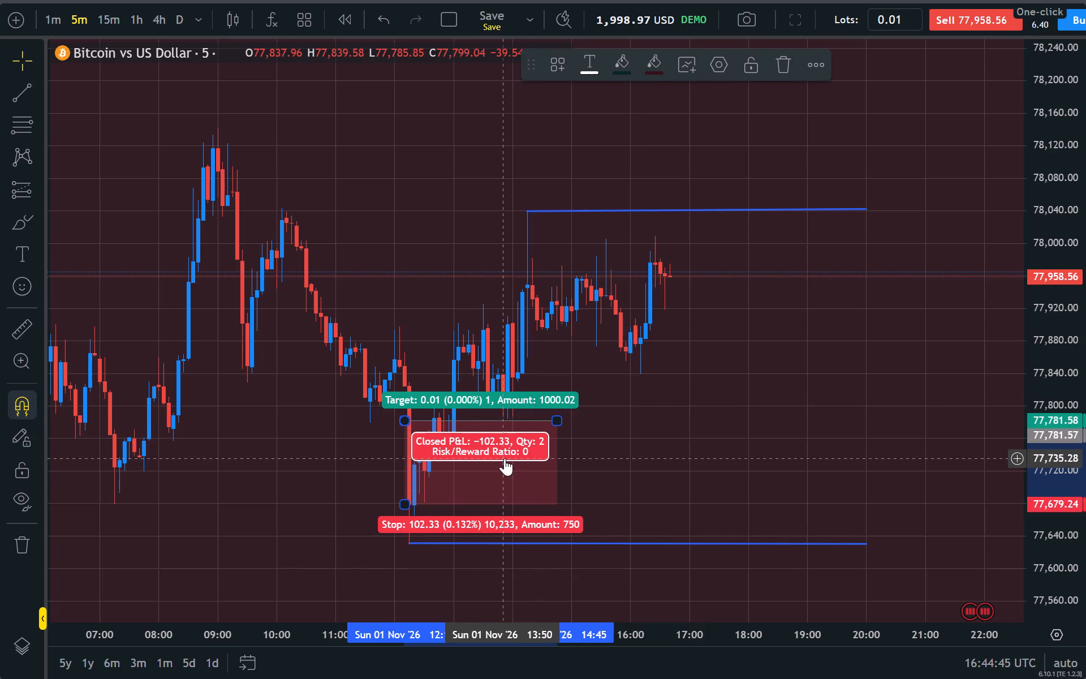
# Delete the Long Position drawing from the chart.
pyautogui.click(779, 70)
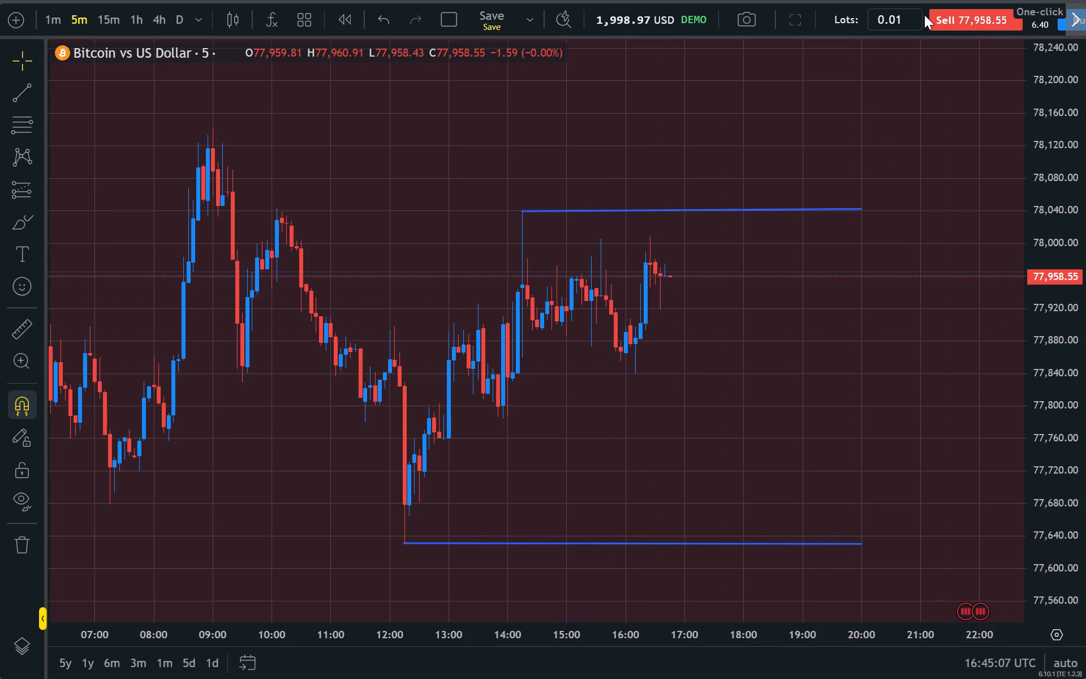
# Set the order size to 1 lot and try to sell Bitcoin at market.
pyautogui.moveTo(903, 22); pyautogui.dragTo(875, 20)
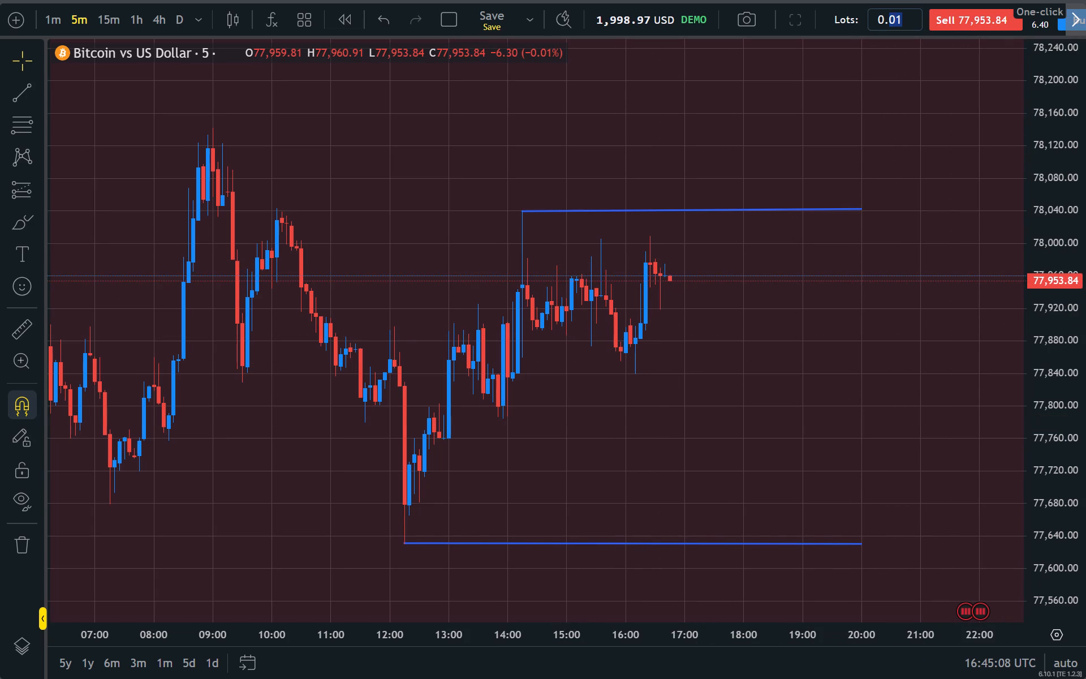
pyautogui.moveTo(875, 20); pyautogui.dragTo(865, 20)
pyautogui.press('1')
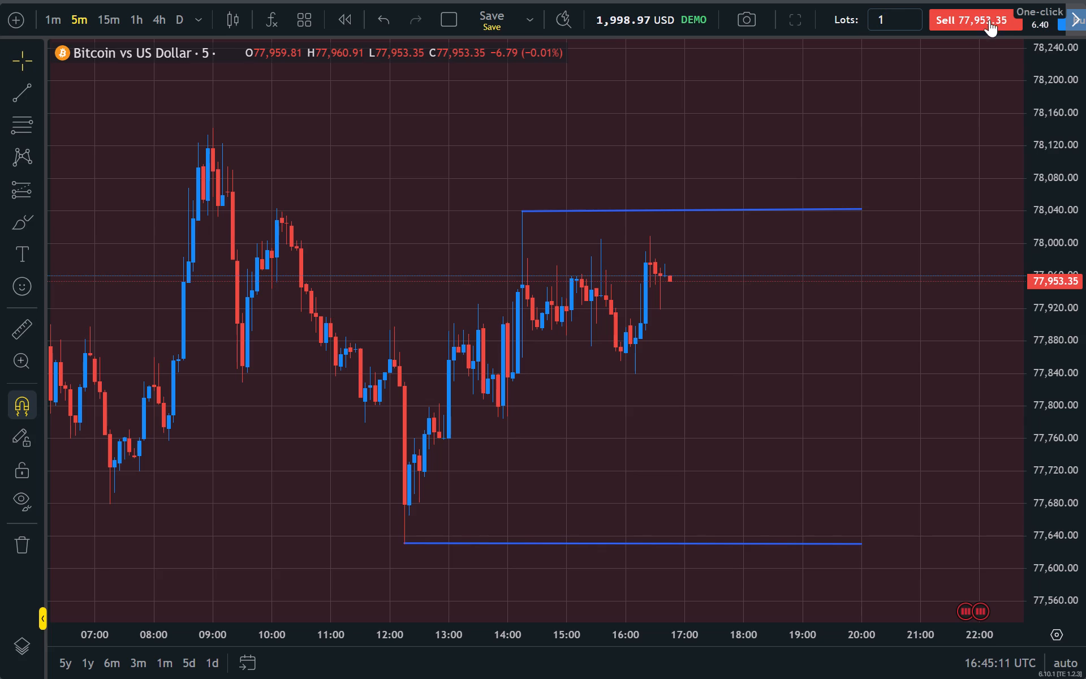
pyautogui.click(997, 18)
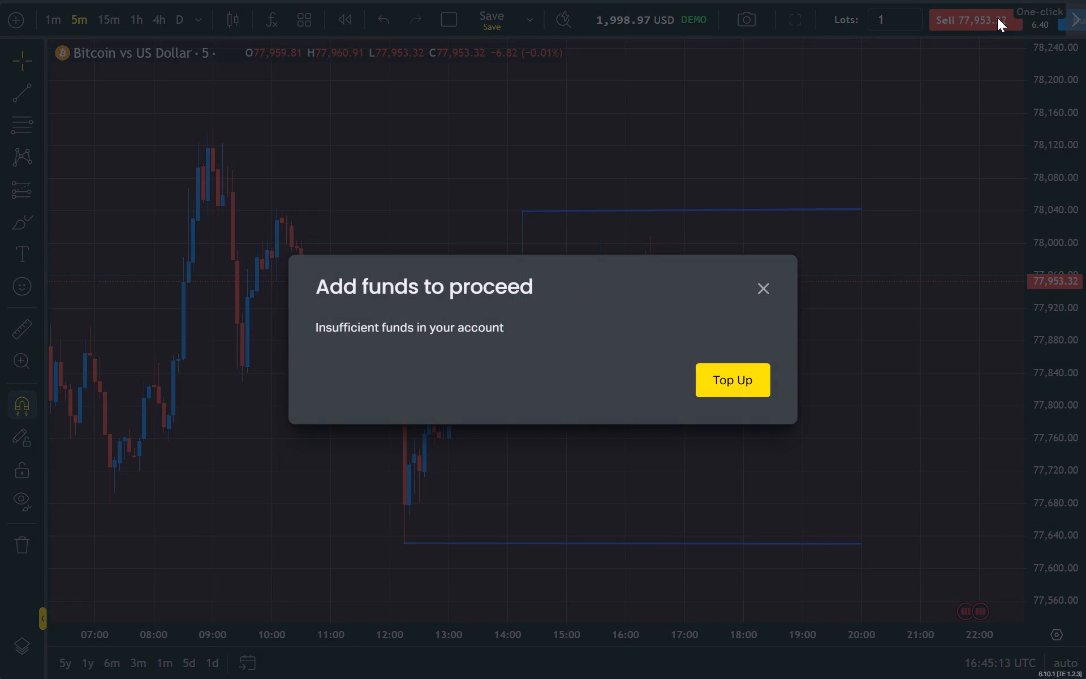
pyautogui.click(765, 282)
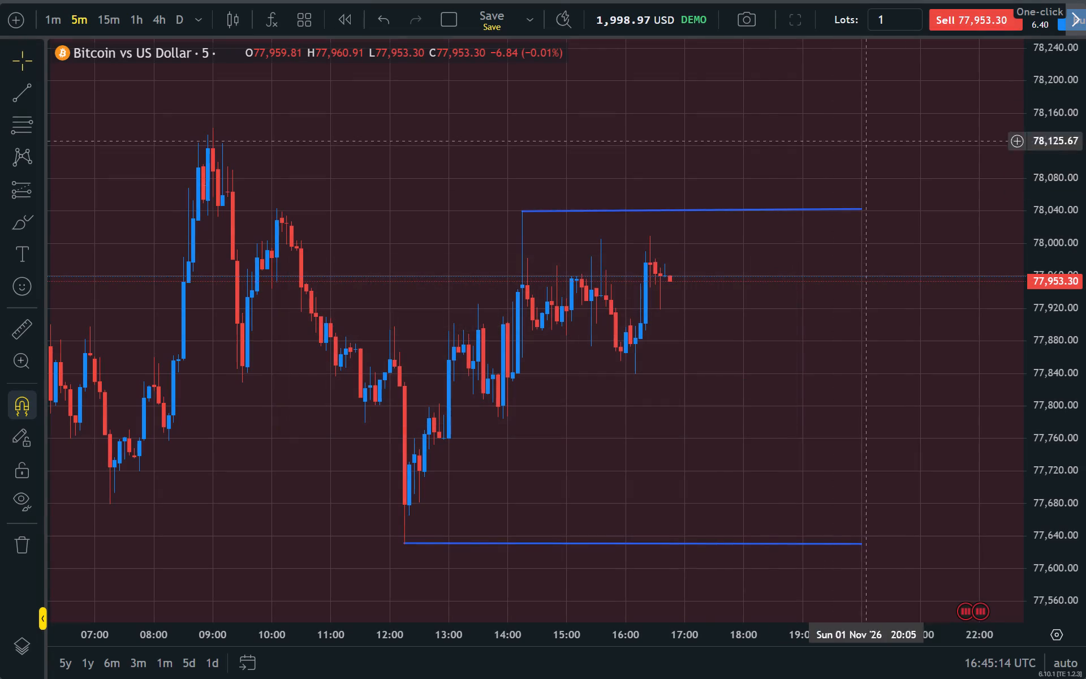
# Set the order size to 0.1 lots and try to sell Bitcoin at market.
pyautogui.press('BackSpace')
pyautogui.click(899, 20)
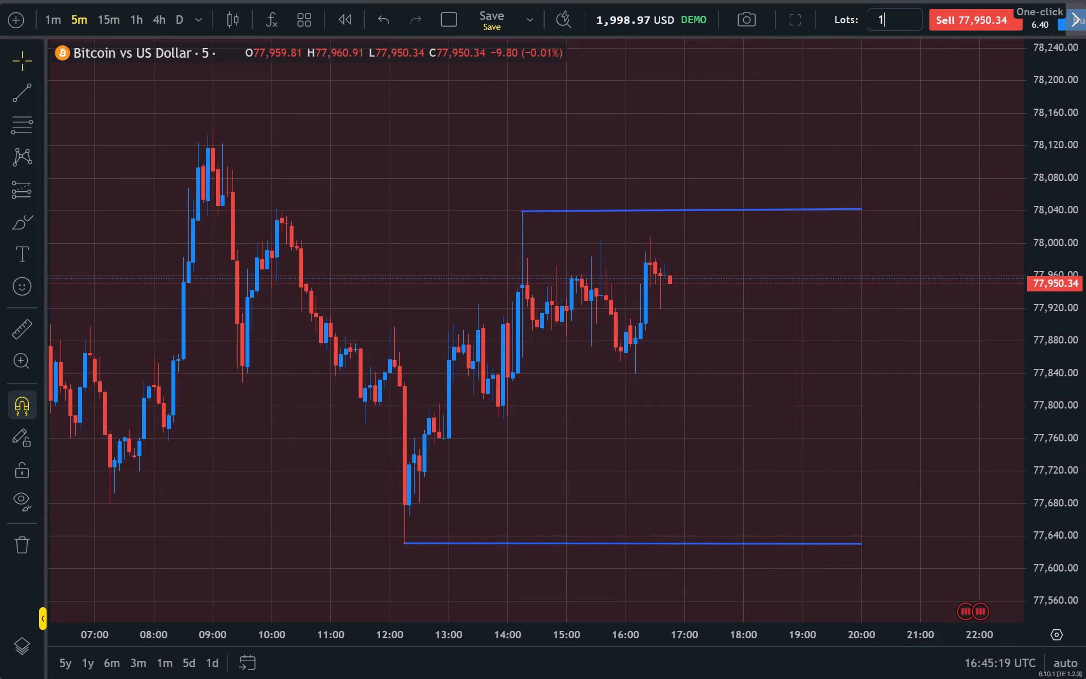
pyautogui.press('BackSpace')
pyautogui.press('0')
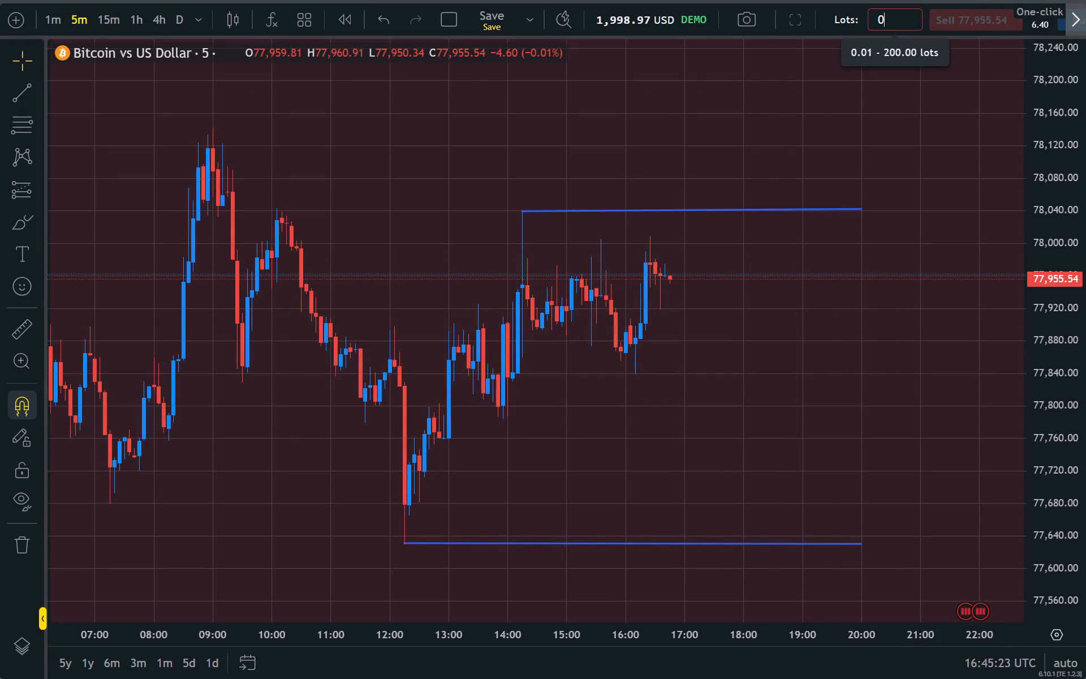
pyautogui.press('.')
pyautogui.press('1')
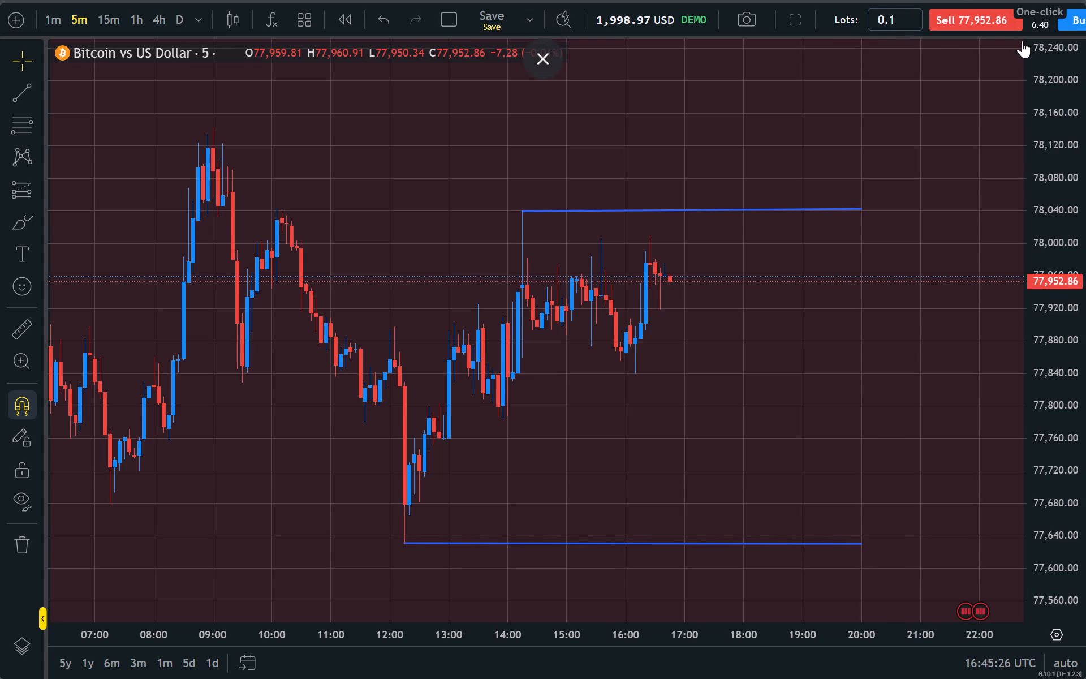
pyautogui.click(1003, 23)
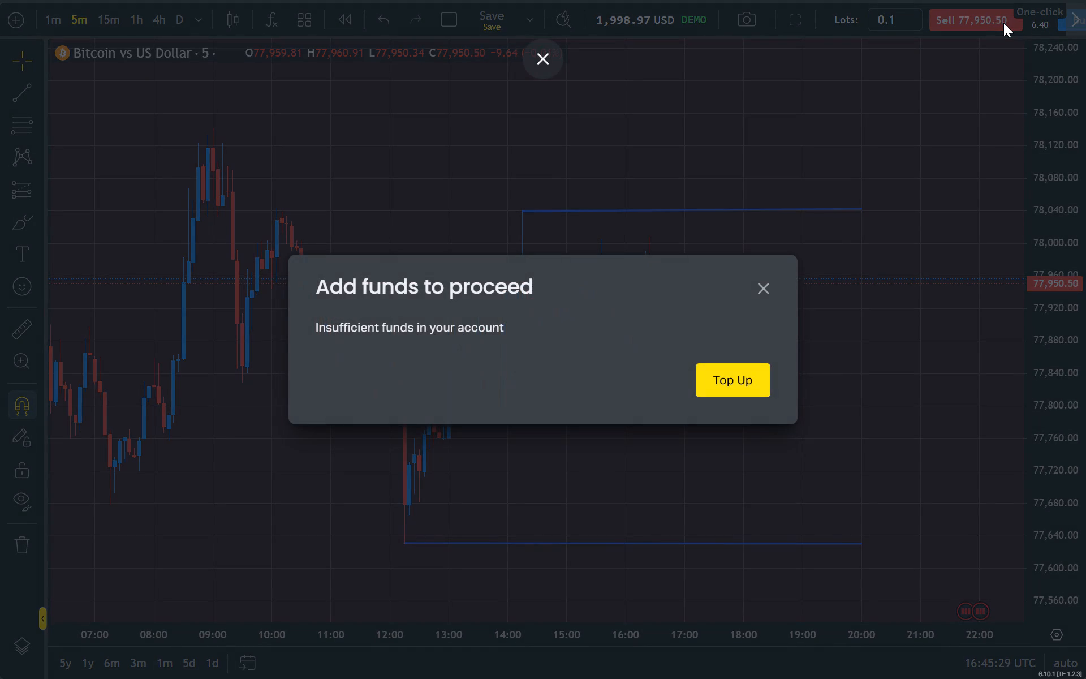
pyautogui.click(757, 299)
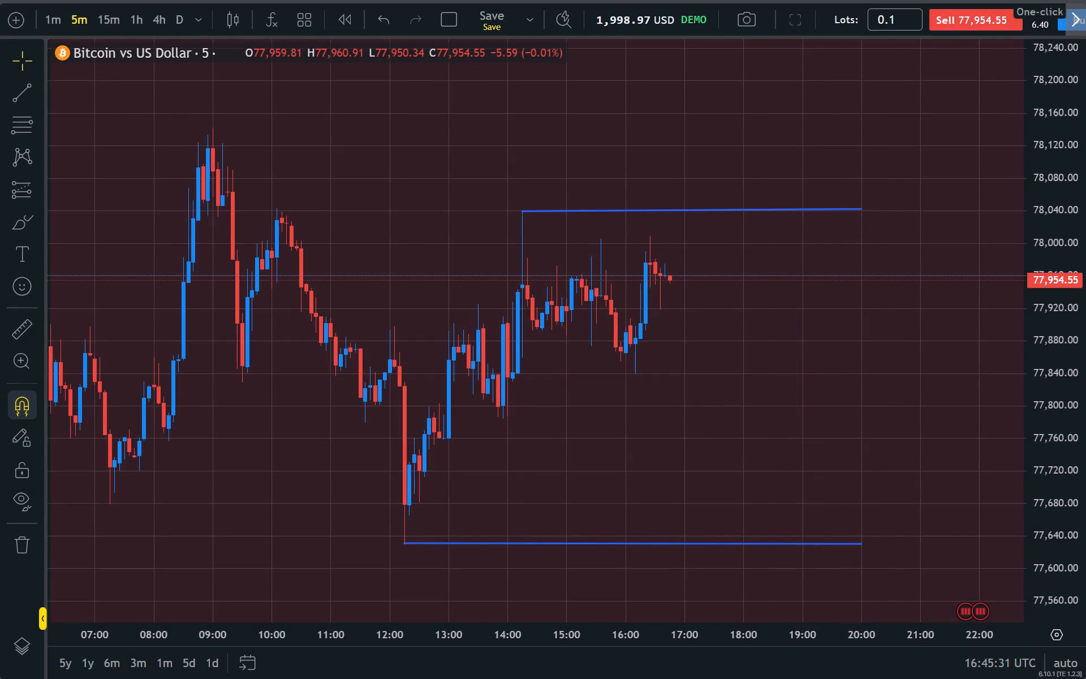
# Set the order size to 0.01 lots and sell Bitcoin at market.
pyautogui.click(890, 19)
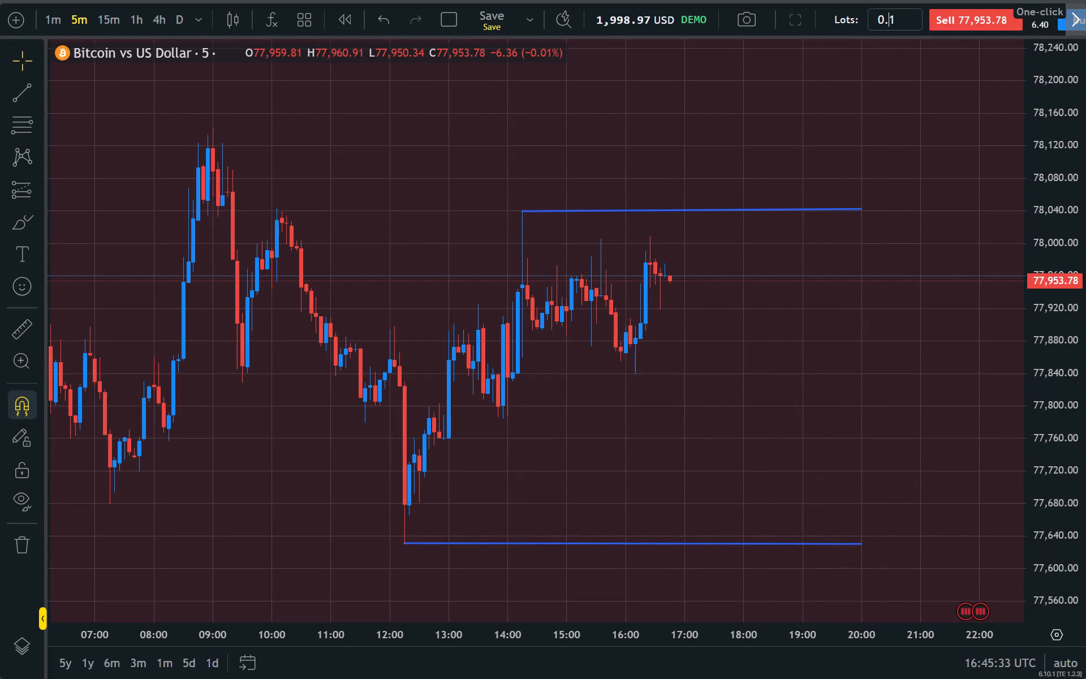
pyautogui.press('0')
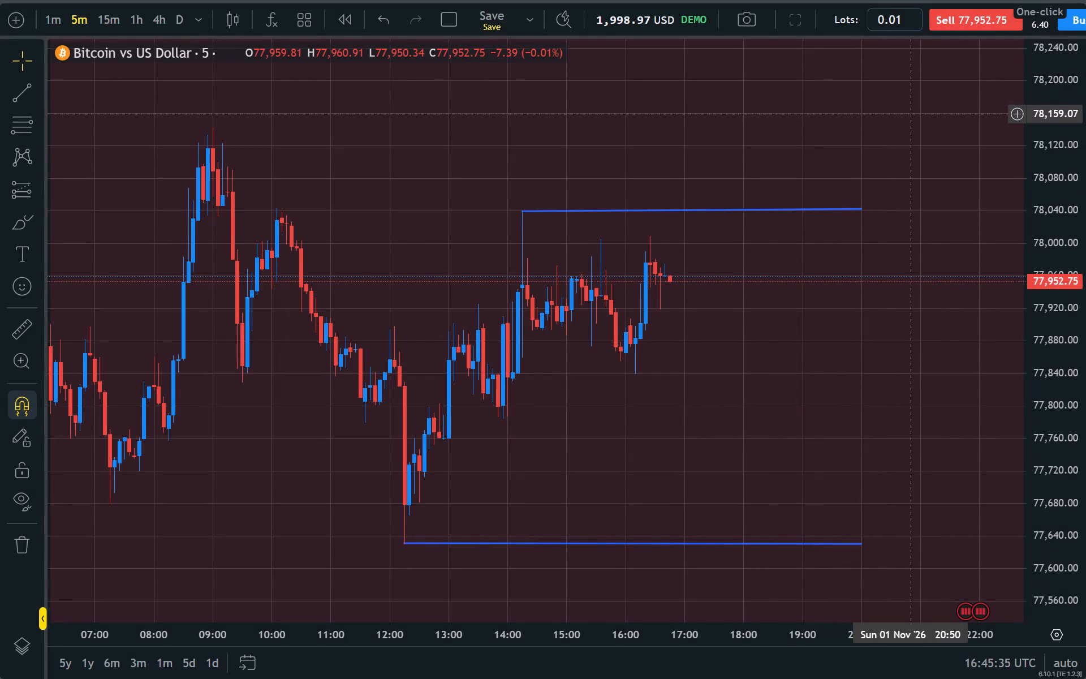
pyautogui.click(968, 10)
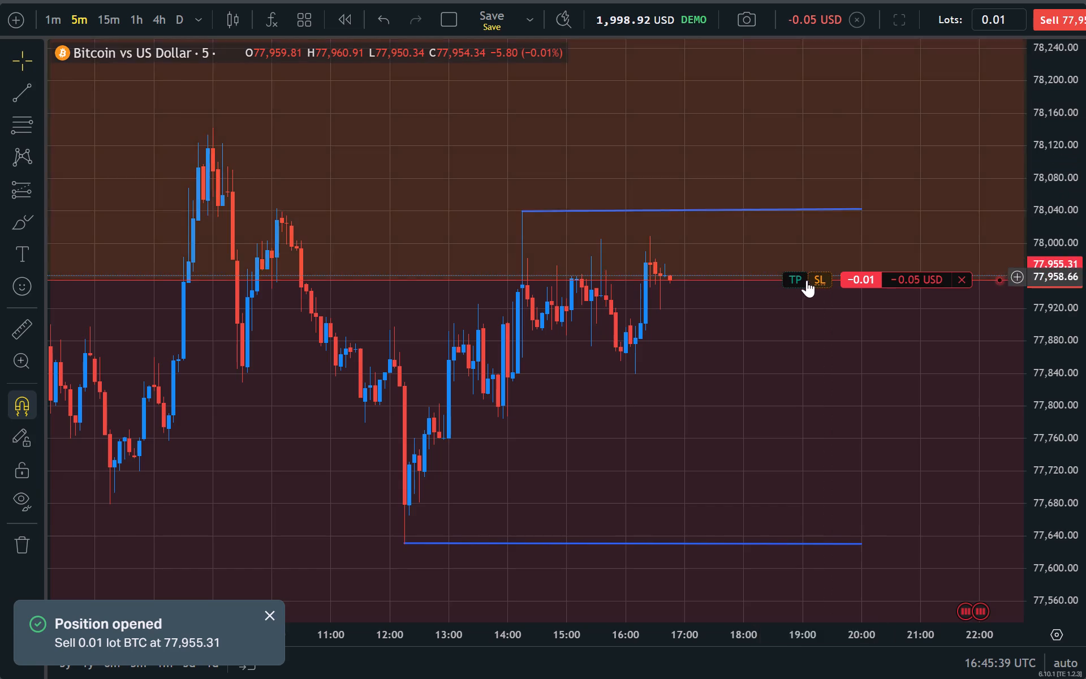
# Set a take profit of 77,841.75 on the open 0.01 lot Bitcoin sell position.
pyautogui.moveTo(795, 283); pyautogui.dragTo(794, 322)
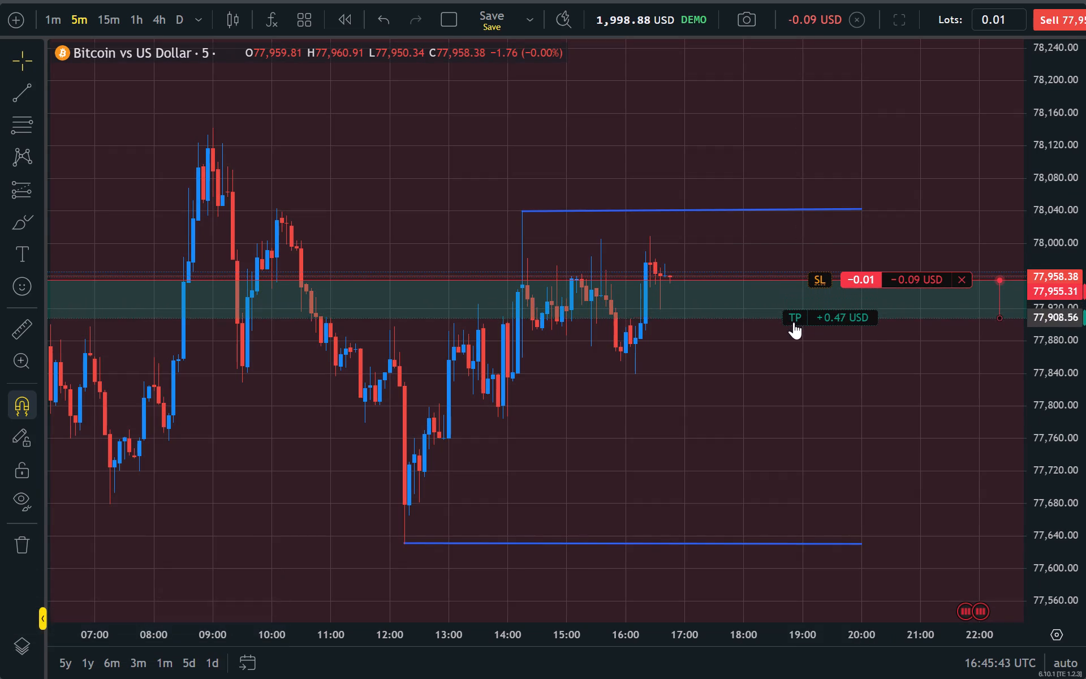
pyautogui.moveTo(794, 322); pyautogui.dragTo(792, 366)
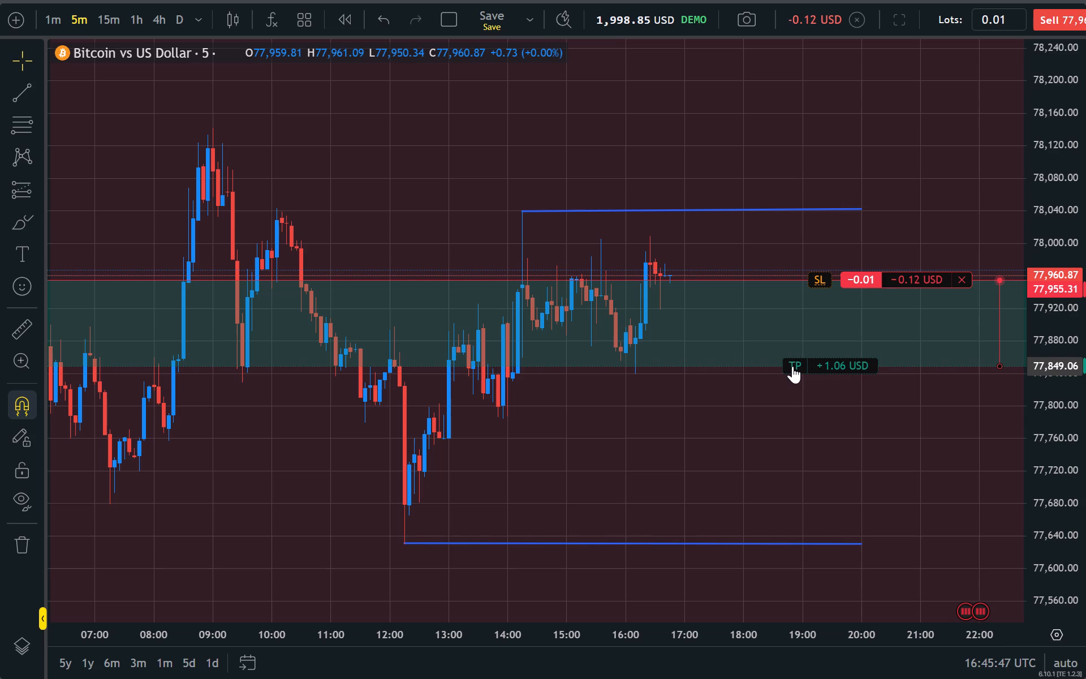
pyautogui.moveTo(792, 366); pyautogui.dragTo(792, 367)
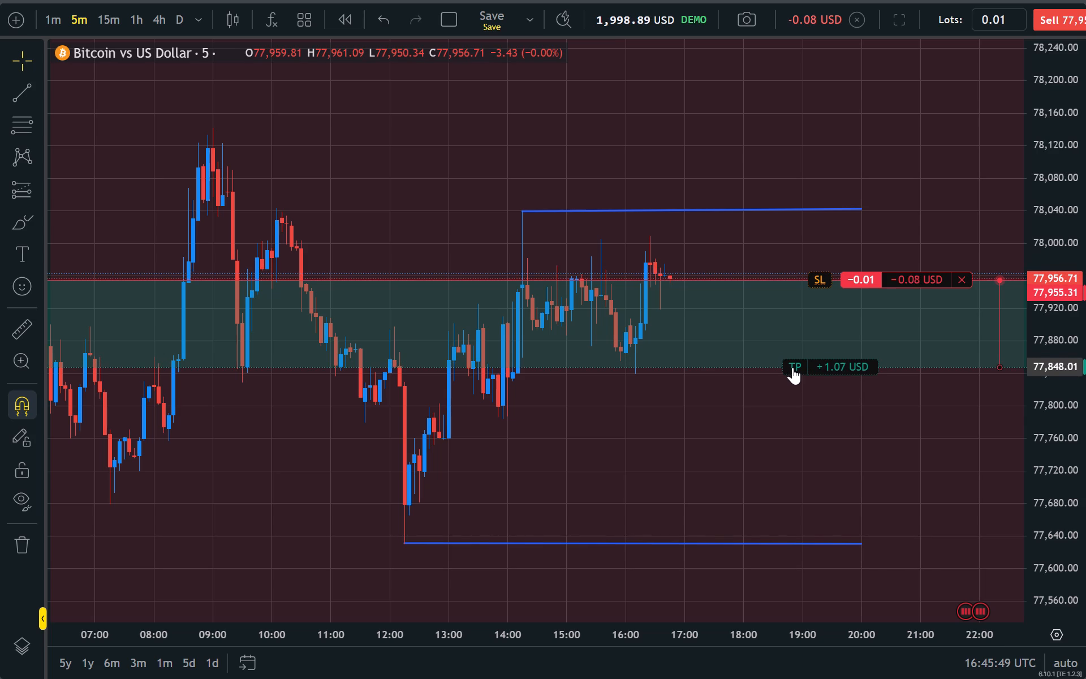
pyautogui.moveTo(792, 367); pyautogui.dragTo(791, 372)
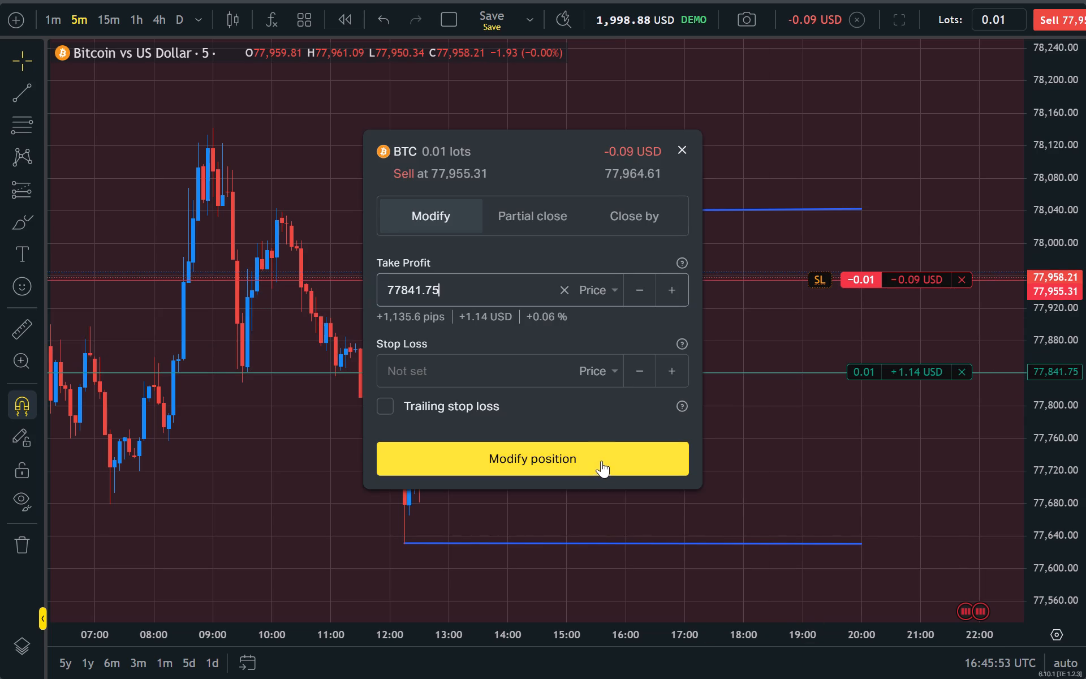
pyautogui.click(601, 461)
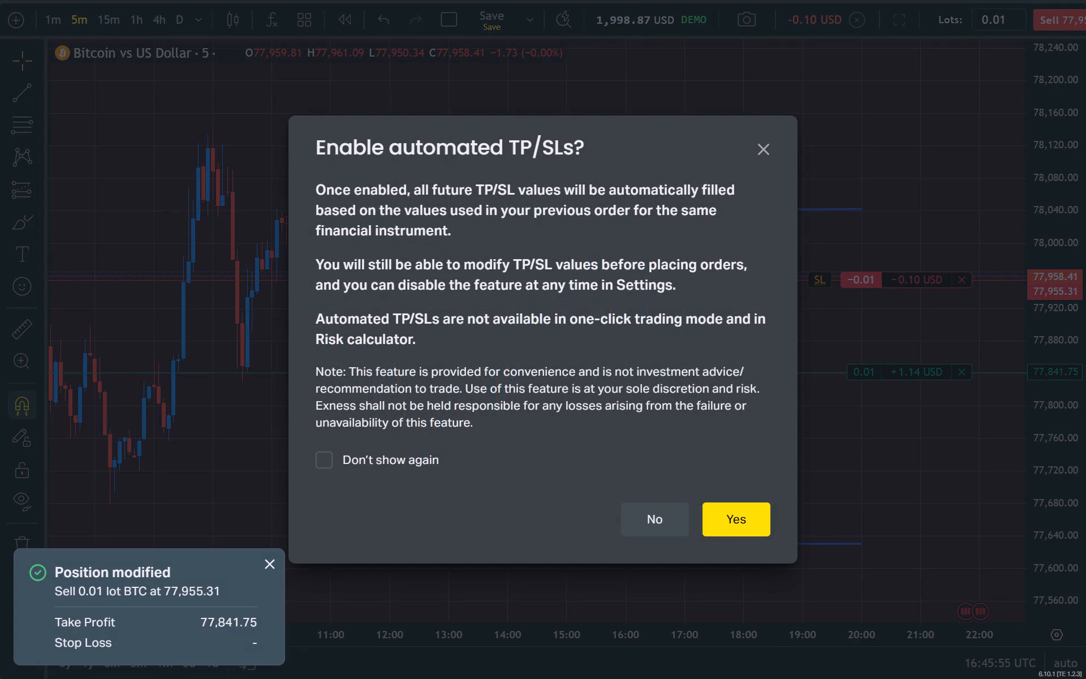
# Enable automated TP/SLs for future orders and choose not to be asked again.
pyautogui.click(321, 454)
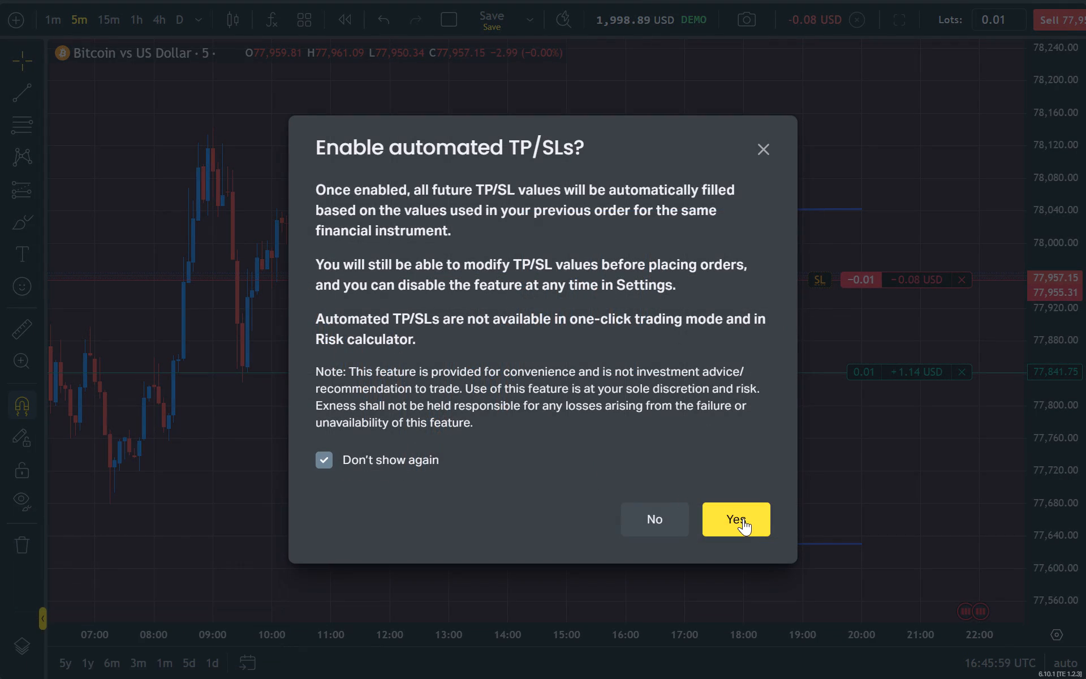
pyautogui.click(743, 518)
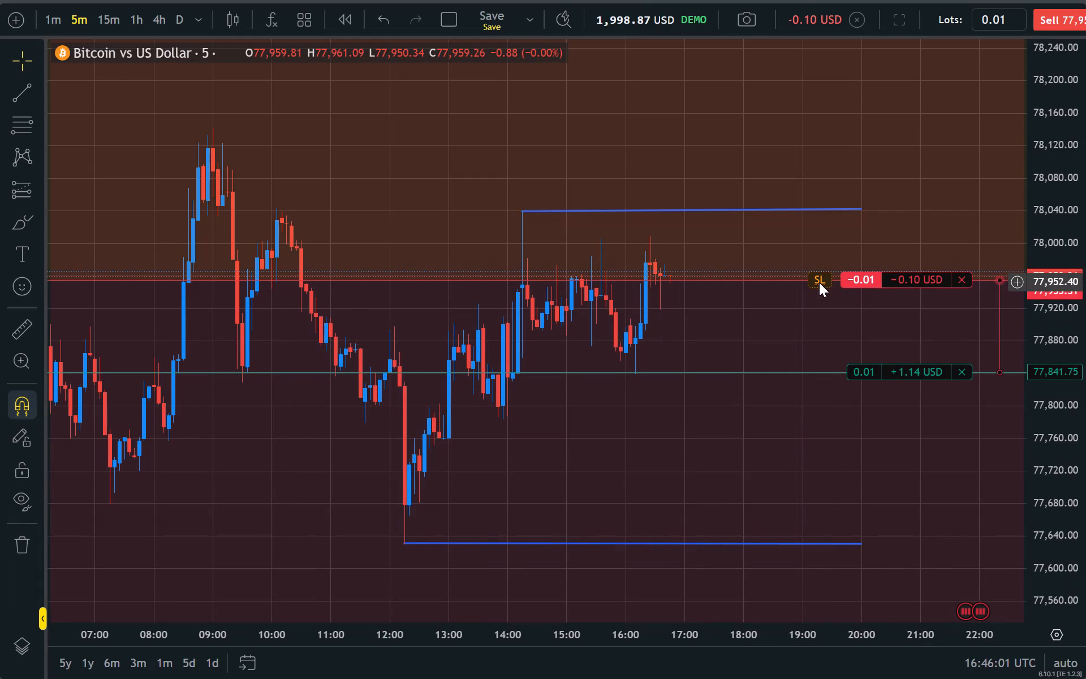
# Set a stop loss of 78,037.99 on the open Bitcoin sell position.
pyautogui.moveTo(819, 282); pyautogui.dragTo(818, 213)
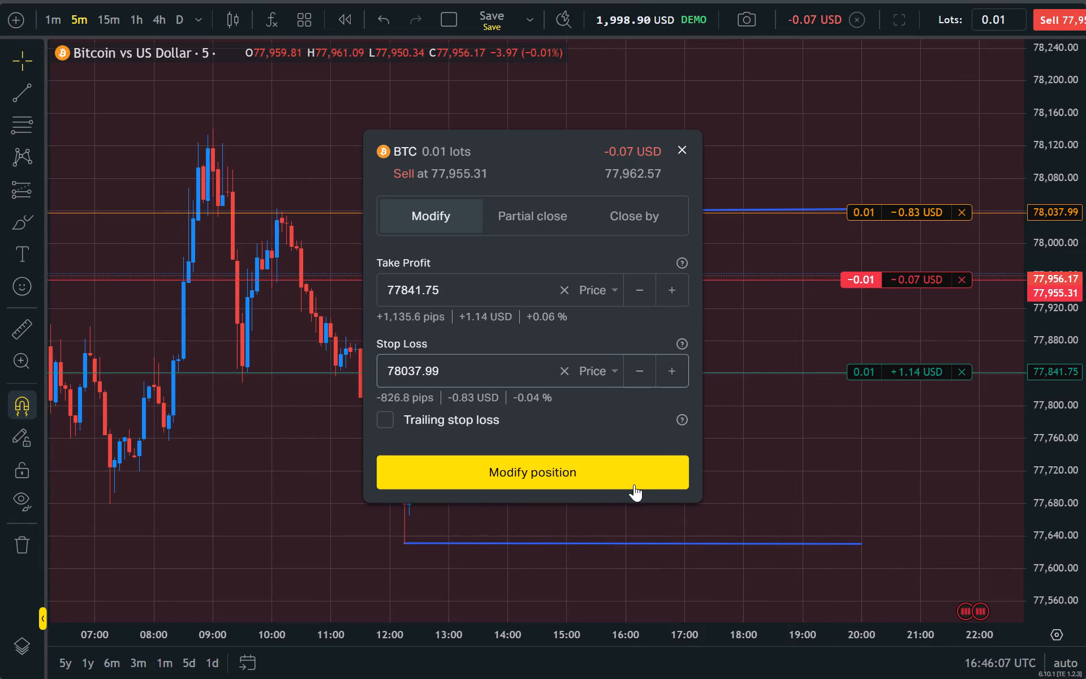
pyautogui.click(569, 469)
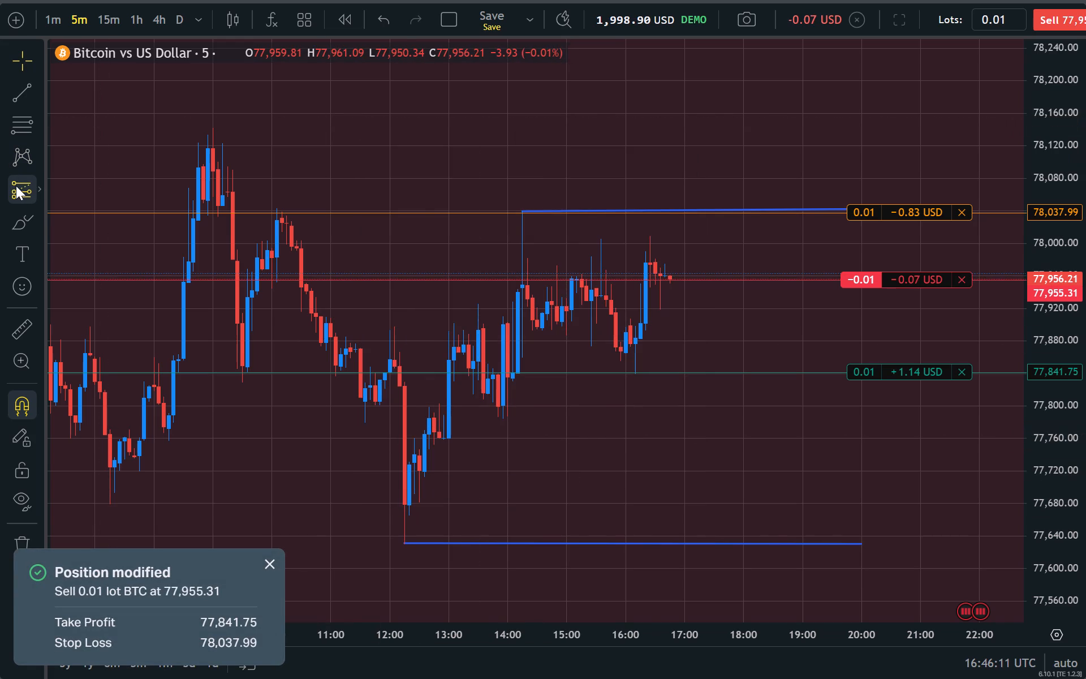
# Draw a Short Position from the latest candle at about 77,956.57 with its stop level at 78,037.99.
pyautogui.click(35, 187)
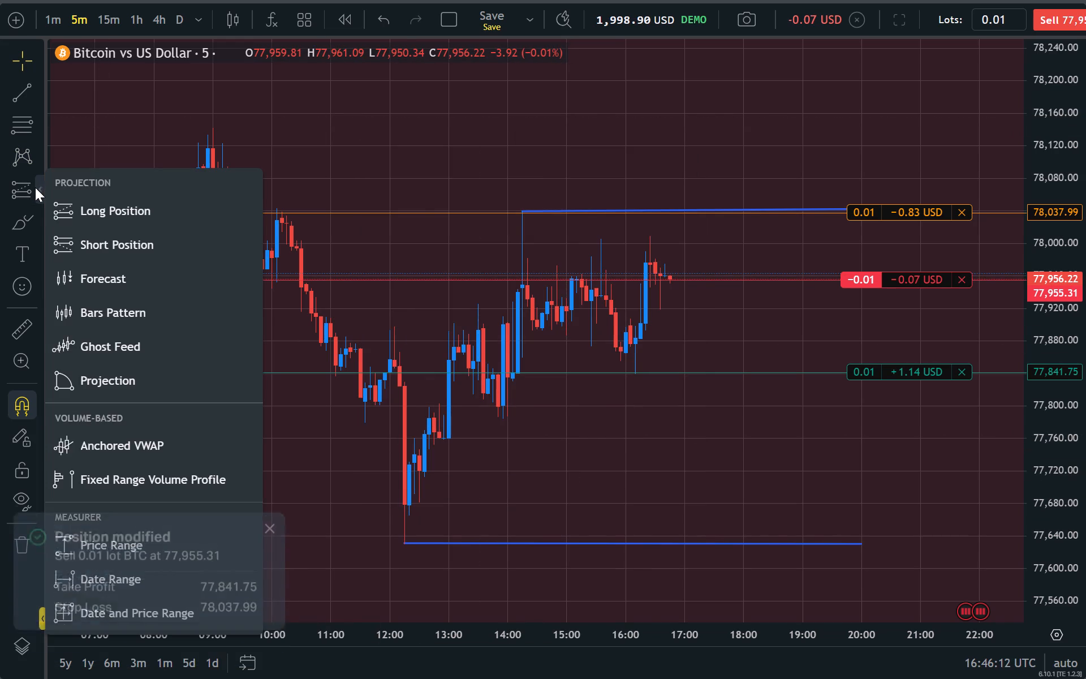
pyautogui.click(72, 242)
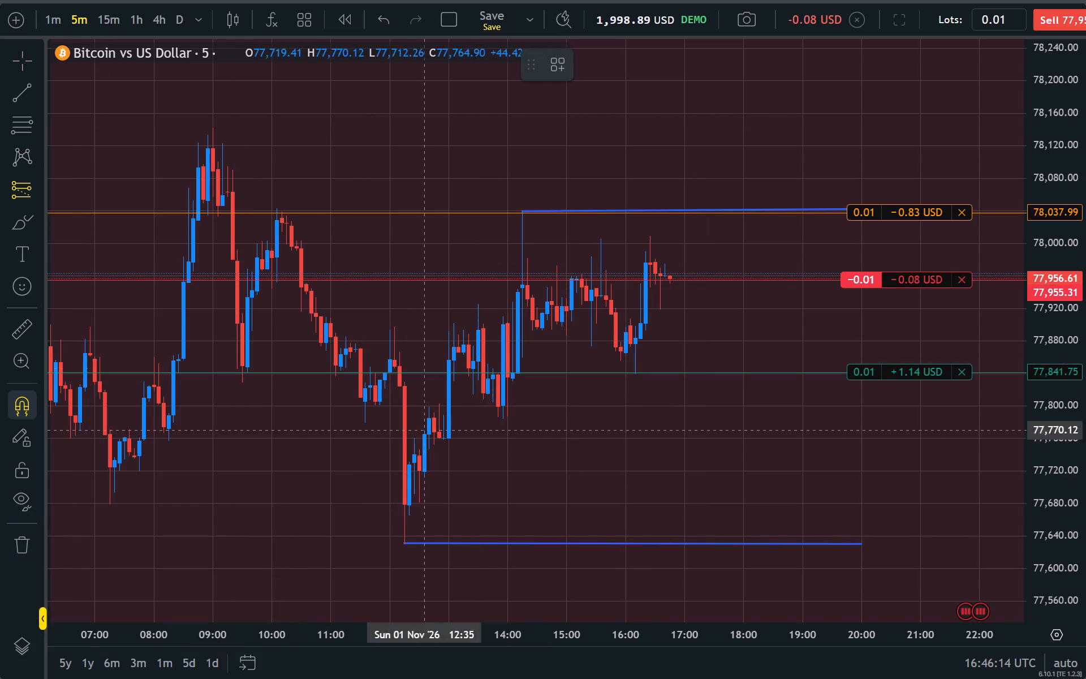
pyautogui.click(674, 279)
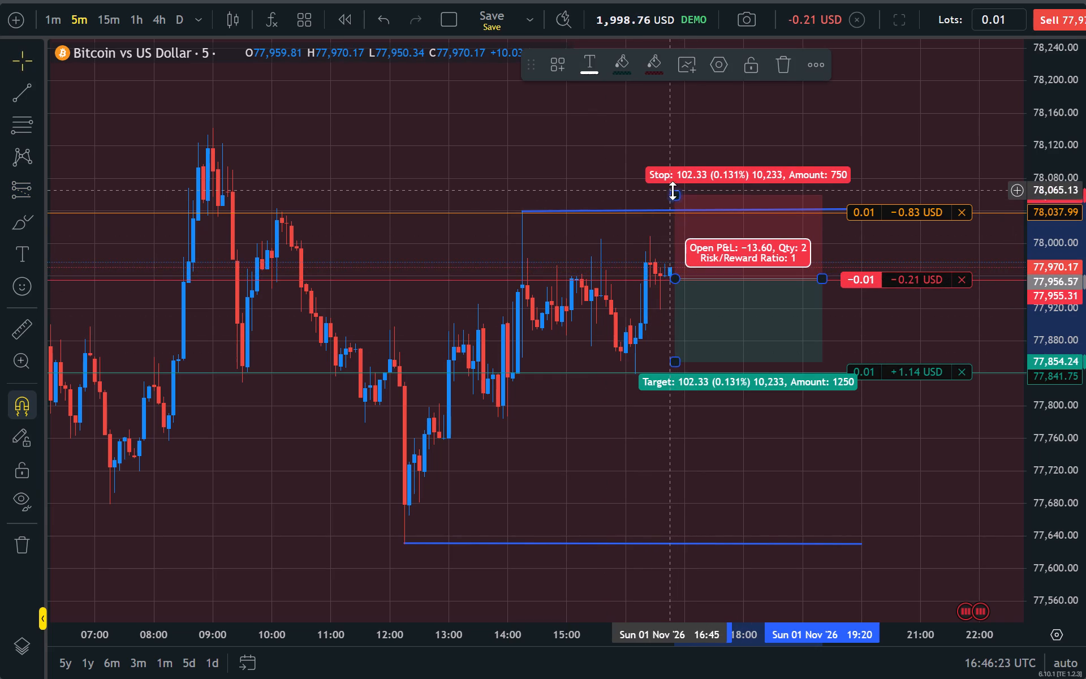
pyautogui.moveTo(674, 193); pyautogui.dragTo(675, 213)
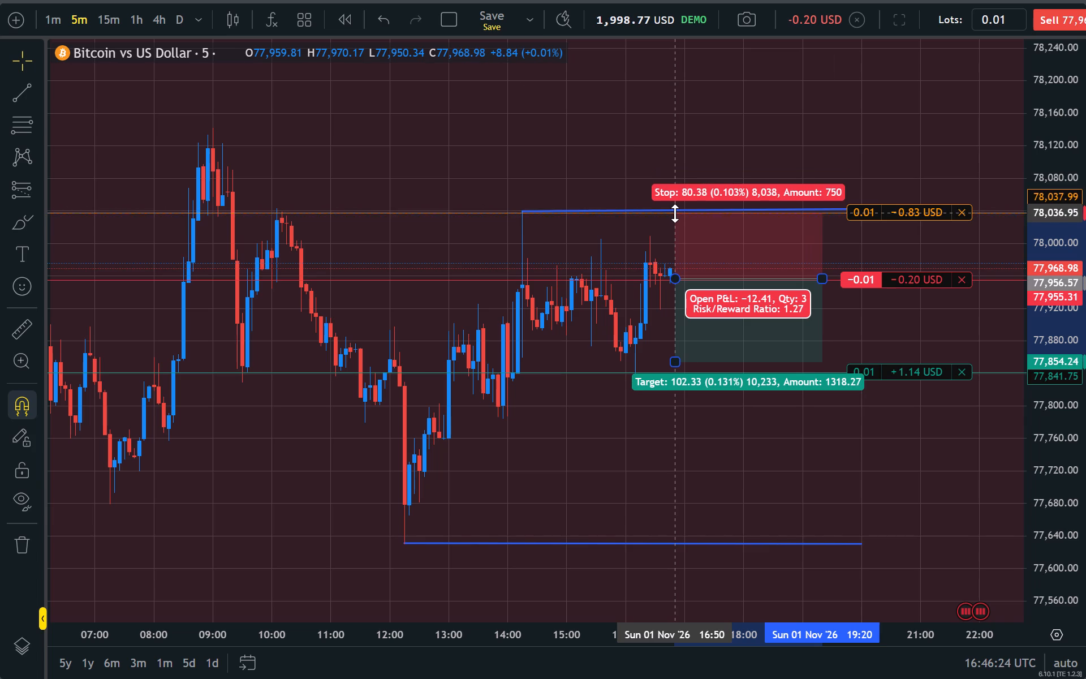
pyautogui.moveTo(675, 213); pyautogui.dragTo(675, 212)
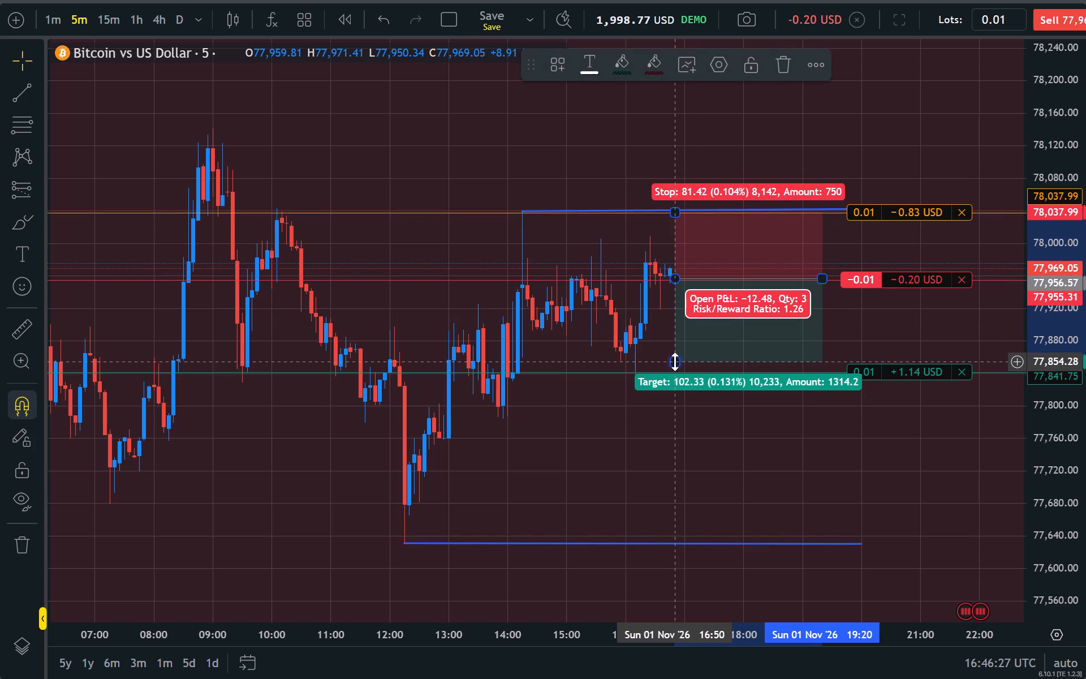
# Set the sell position's take profit to 77,834.44 and lower the Short Position drawing's target to about 77,836.53.
pyautogui.moveTo(675, 365); pyautogui.dragTo(675, 359)
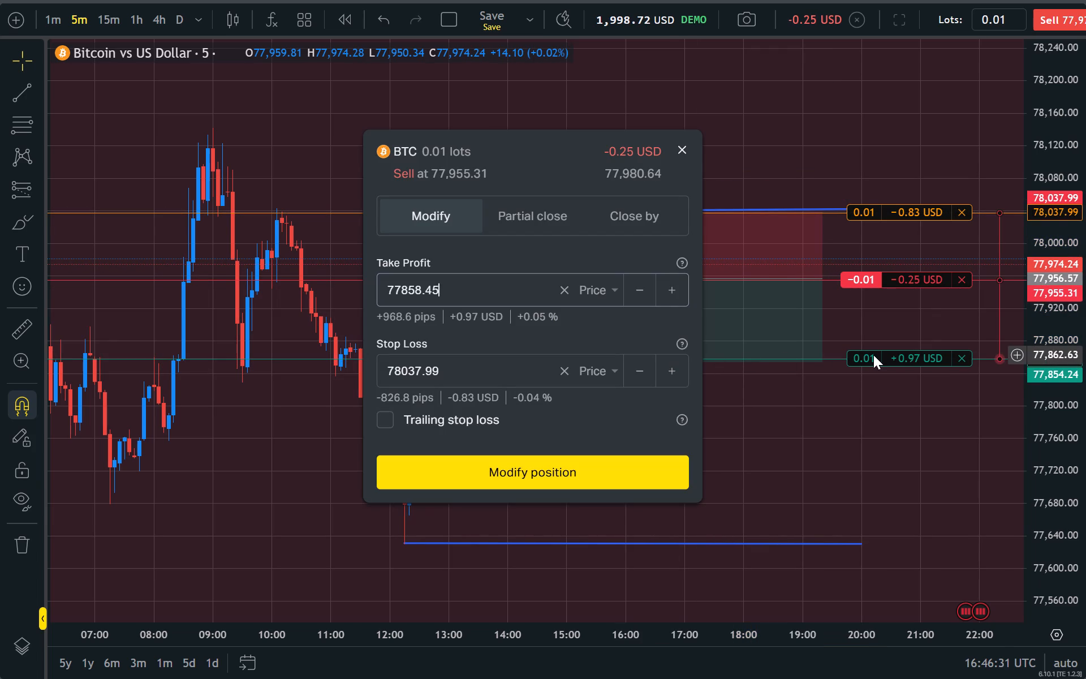
pyautogui.moveTo(873, 355); pyautogui.dragTo(872, 378)
pyautogui.moveTo(559, 156); pyautogui.dragTo(495, 171)
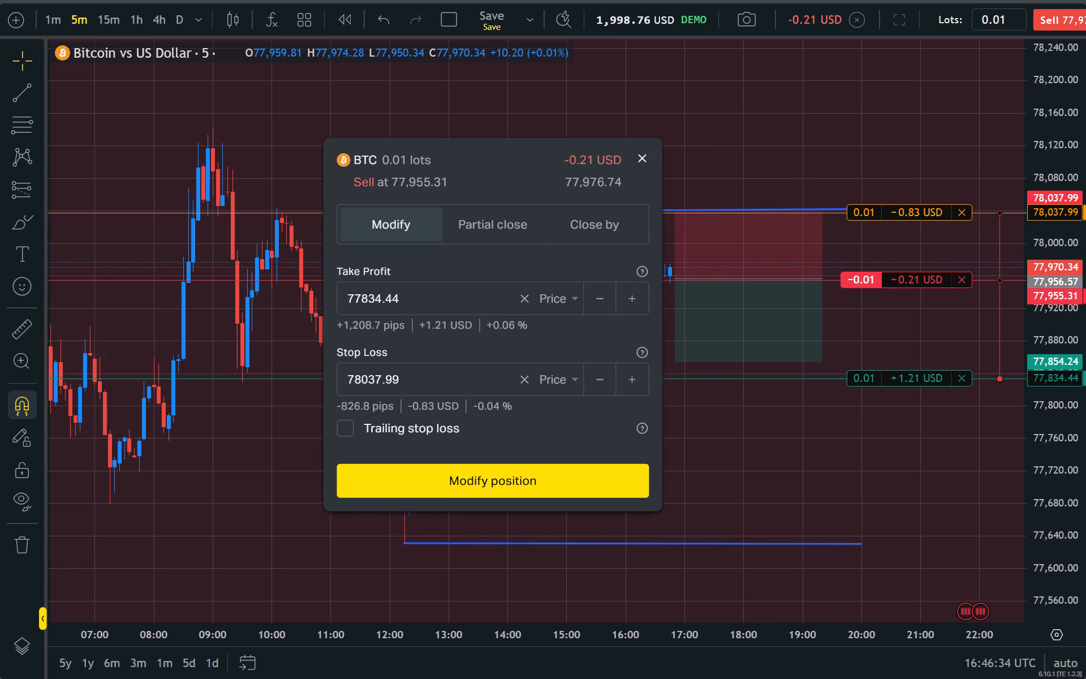
pyautogui.moveTo(495, 171); pyautogui.dragTo(310, 160)
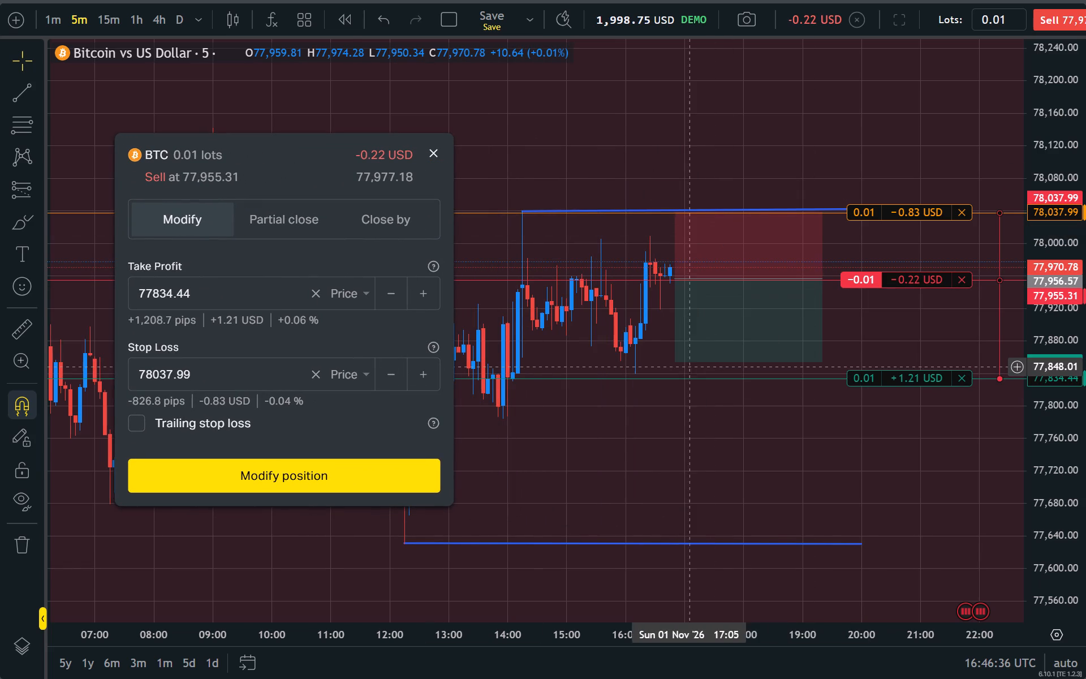
pyautogui.moveTo(678, 367); pyautogui.dragTo(678, 377)
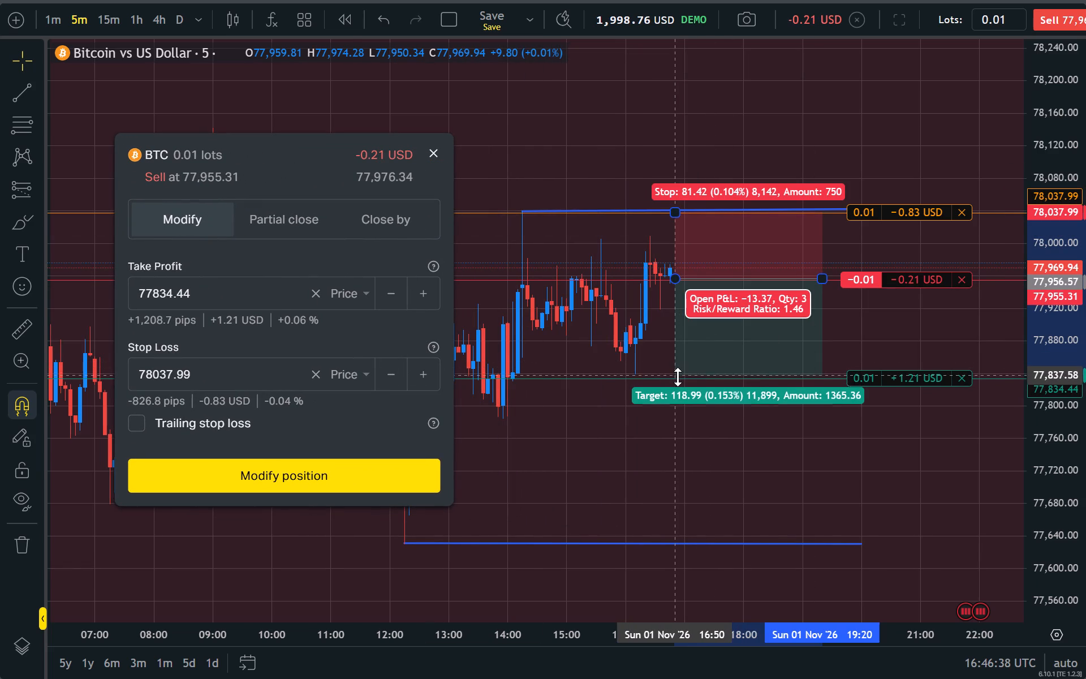
pyautogui.moveTo(678, 377); pyautogui.dragTo(678, 376)
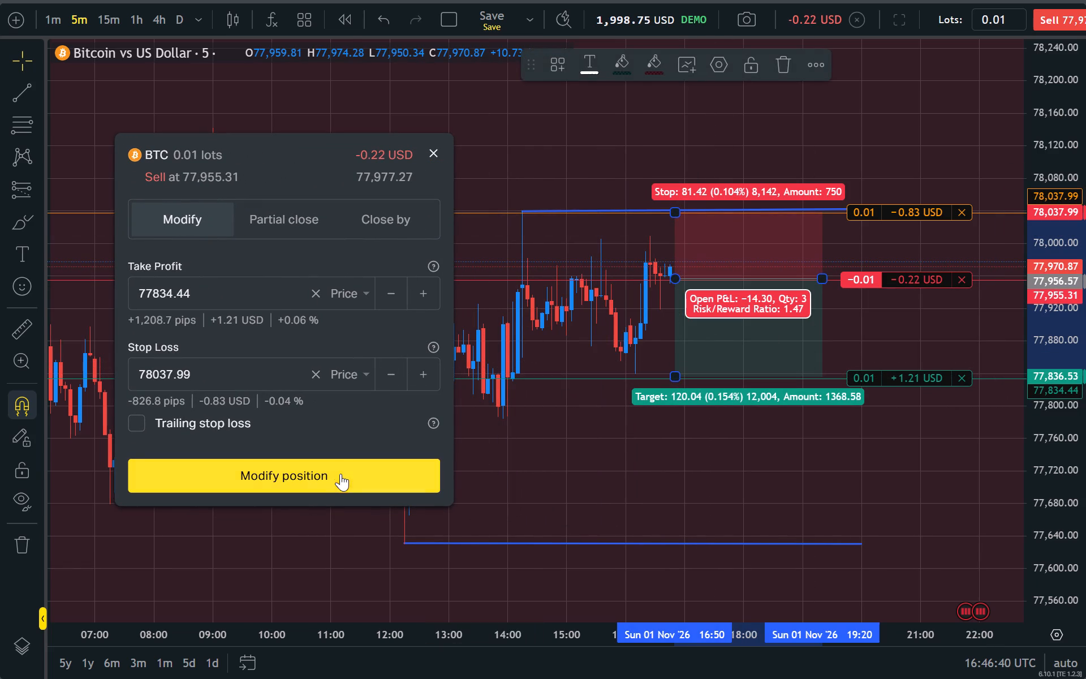
pyautogui.click(335, 479)
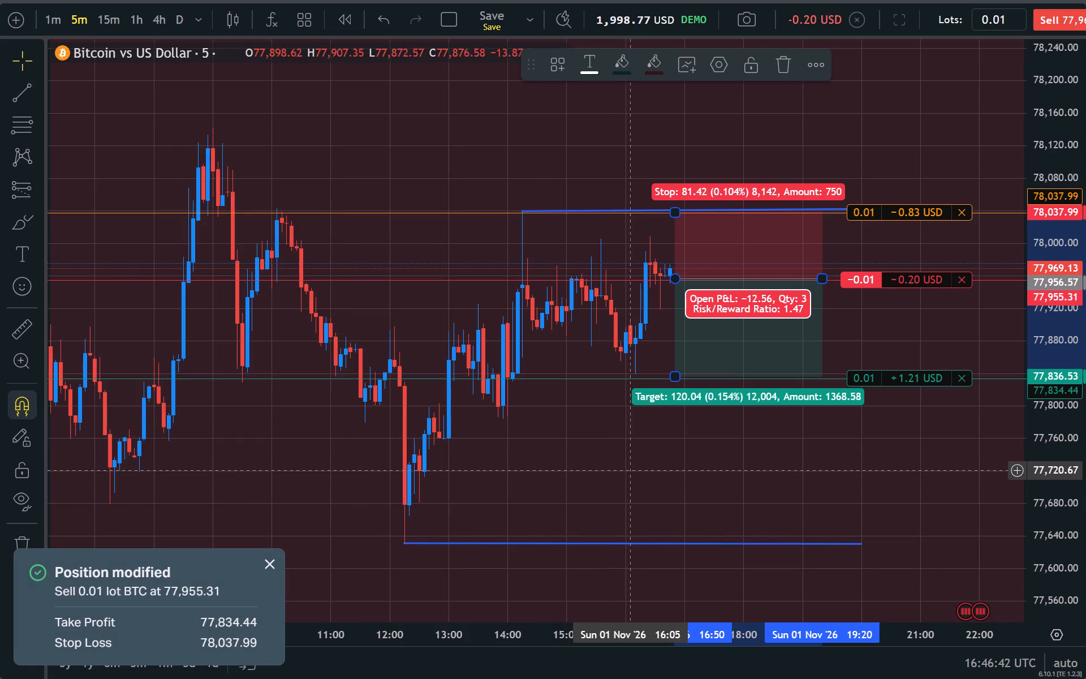
# Examine the chart around the open sell position, its stop and target levels and the recent price action.
pyautogui.click(749, 452)
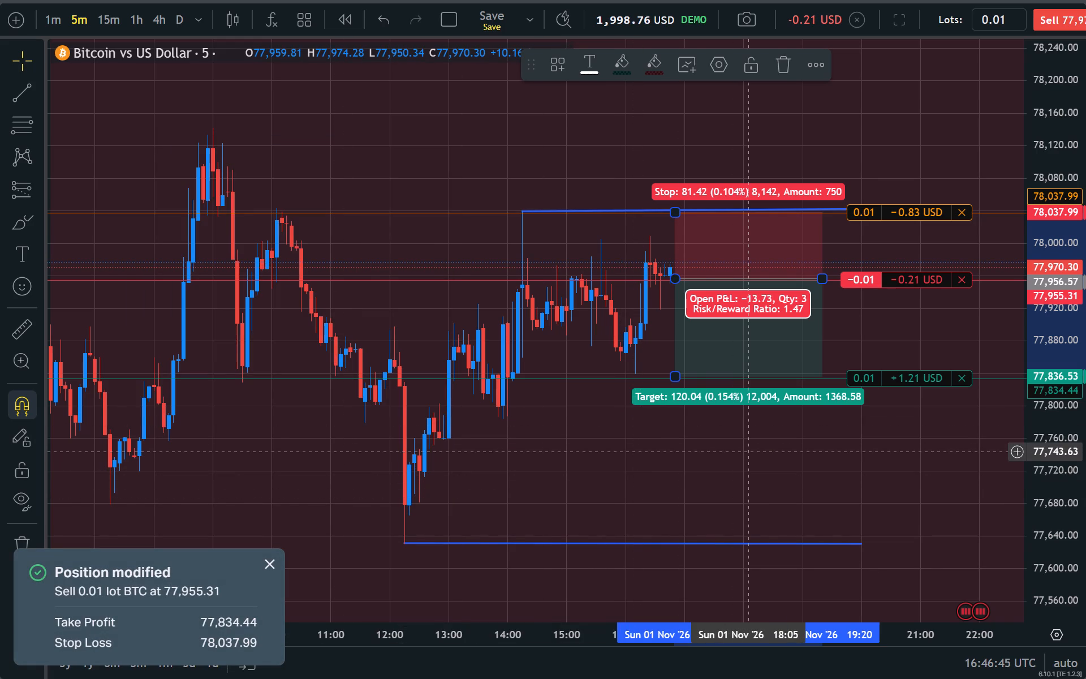
pyautogui.click(429, 179)
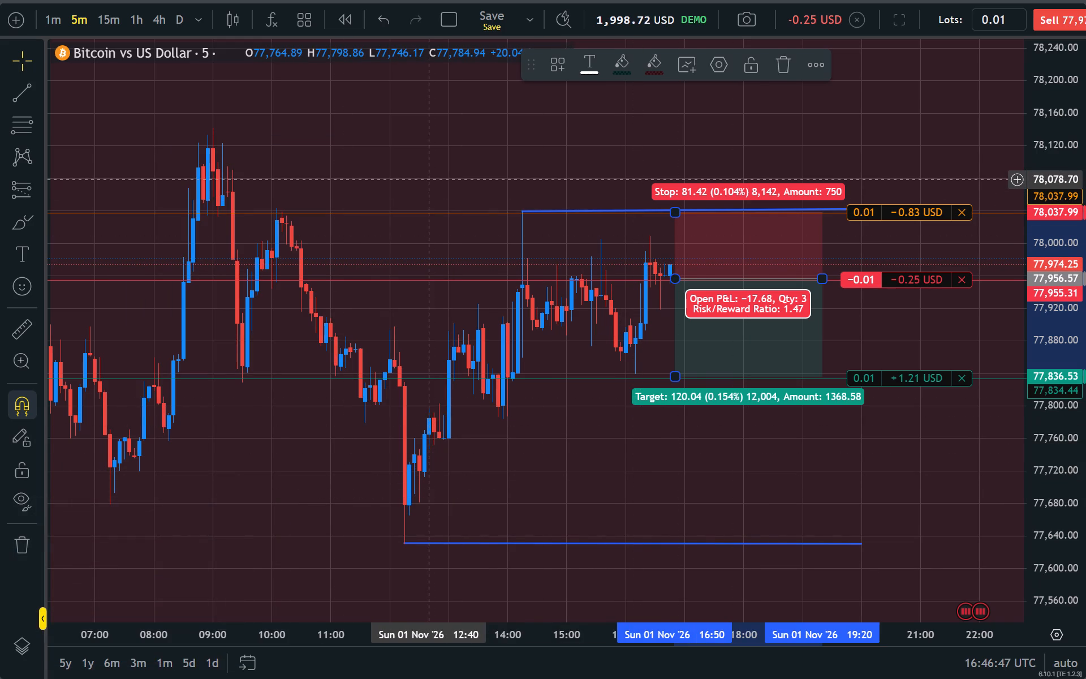
pyautogui.click(429, 179)
pyautogui.moveTo(429, 179); pyautogui.dragTo(283, 231)
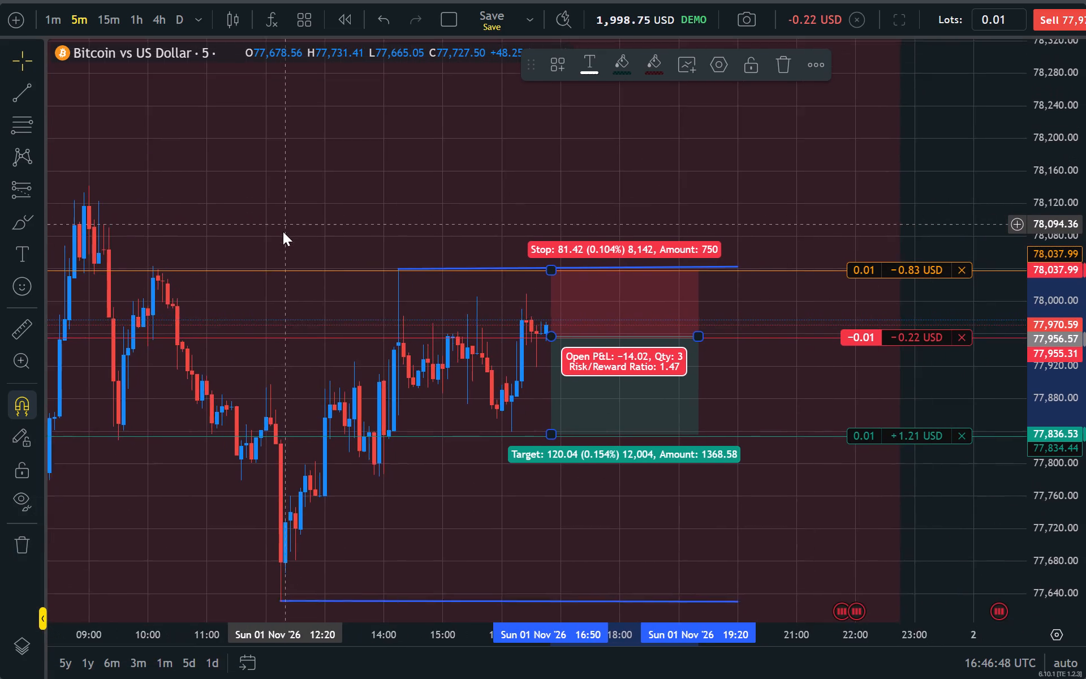
pyautogui.moveTo(283, 231); pyautogui.dragTo(230, 171)
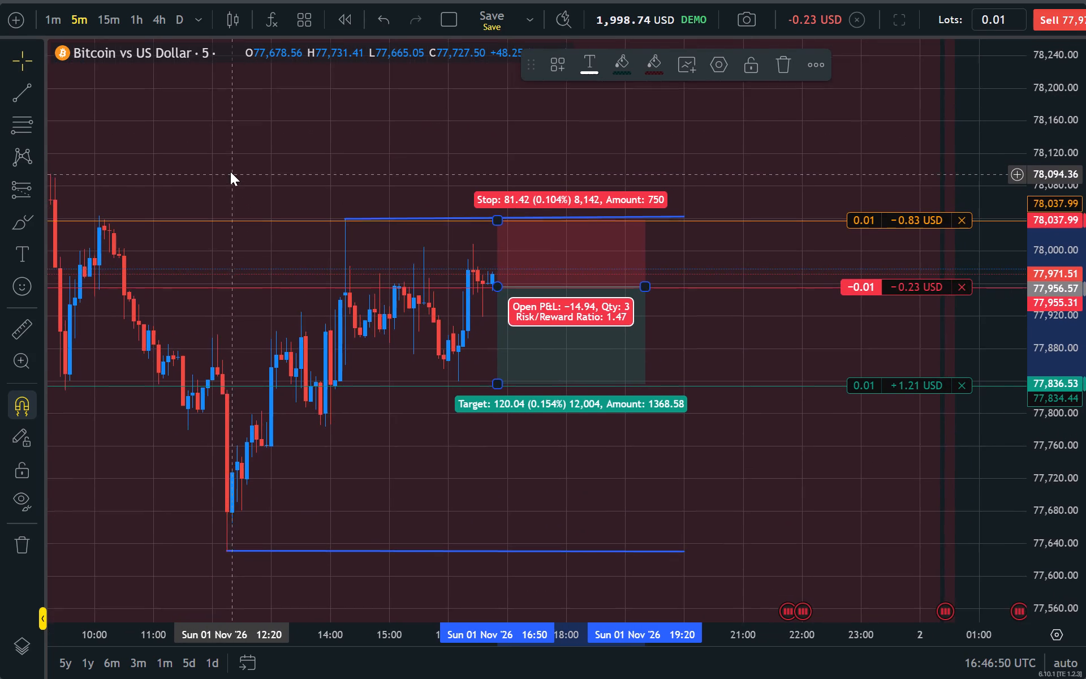
pyautogui.moveTo(230, 171); pyautogui.dragTo(229, 169)
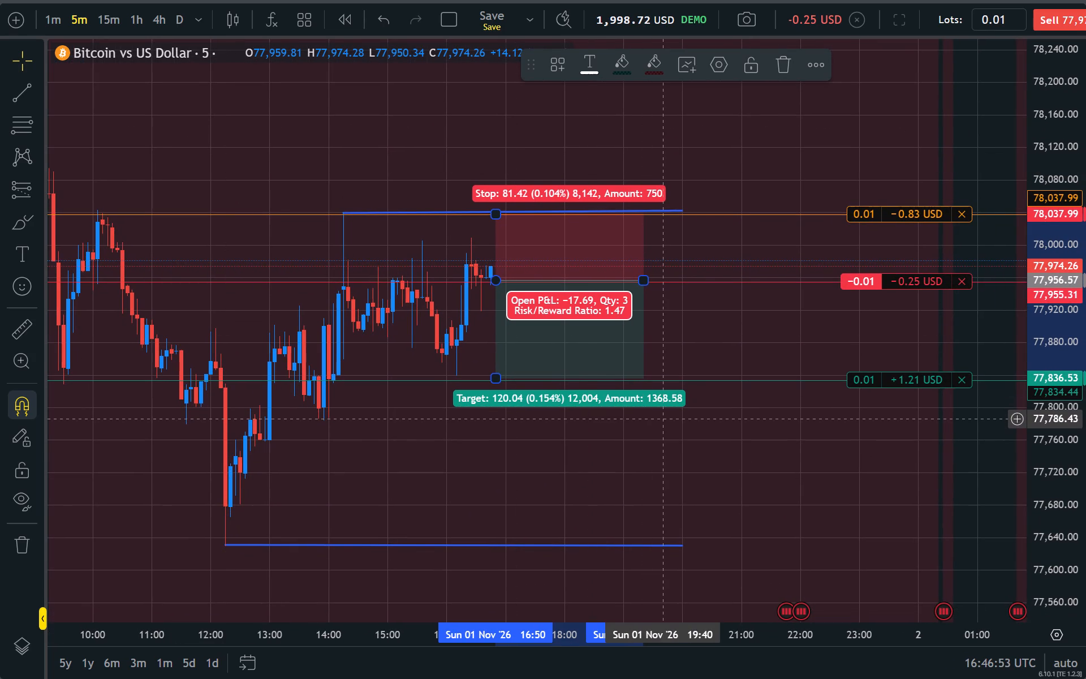
pyautogui.click(708, 457)
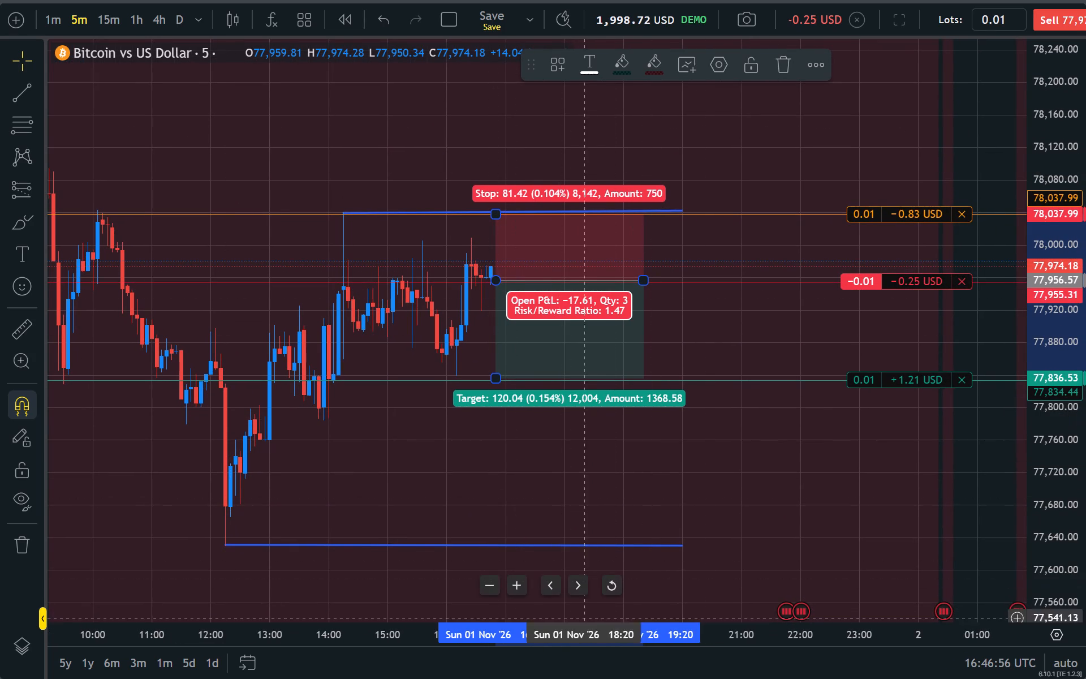
pyautogui.moveTo(563, 633); pyautogui.dragTo(368, 626)
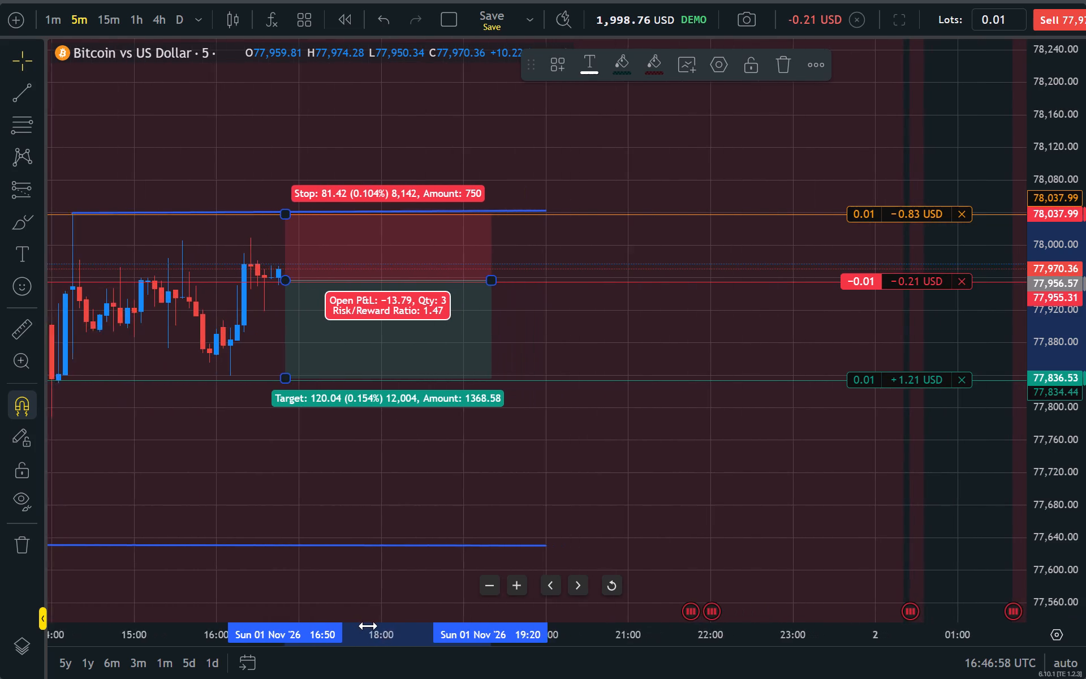
pyautogui.moveTo(368, 626); pyautogui.dragTo(366, 628)
pyautogui.moveTo(1081, 341); pyautogui.dragTo(1073, 289)
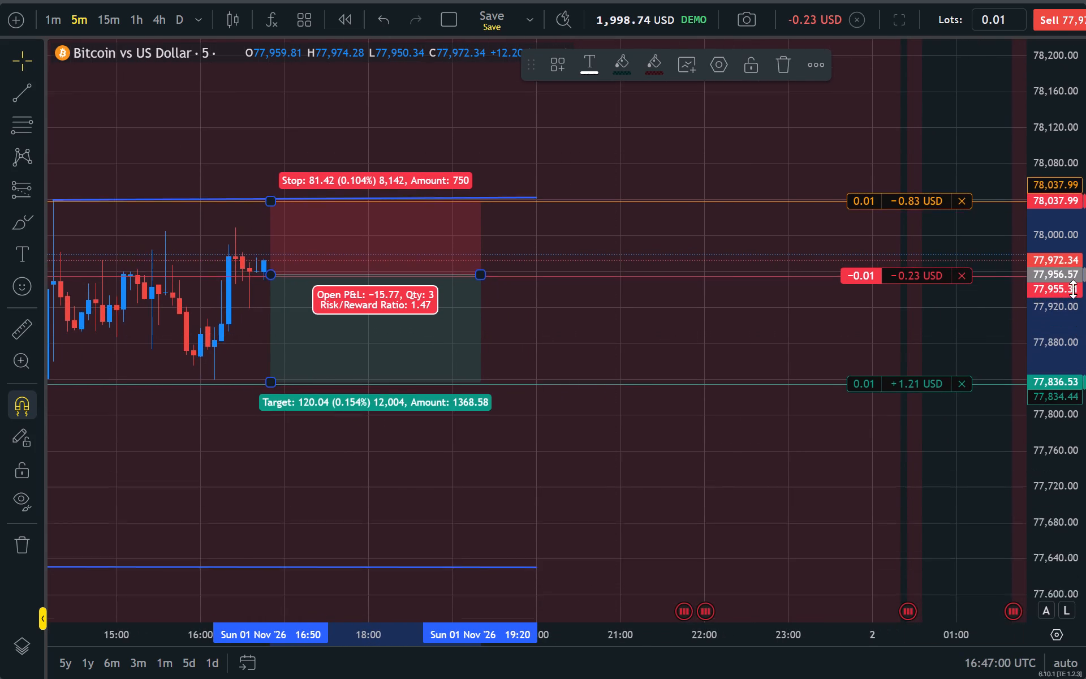
pyautogui.moveTo(1073, 289); pyautogui.dragTo(1077, 207)
pyautogui.moveTo(507, 483); pyautogui.dragTo(636, 495)
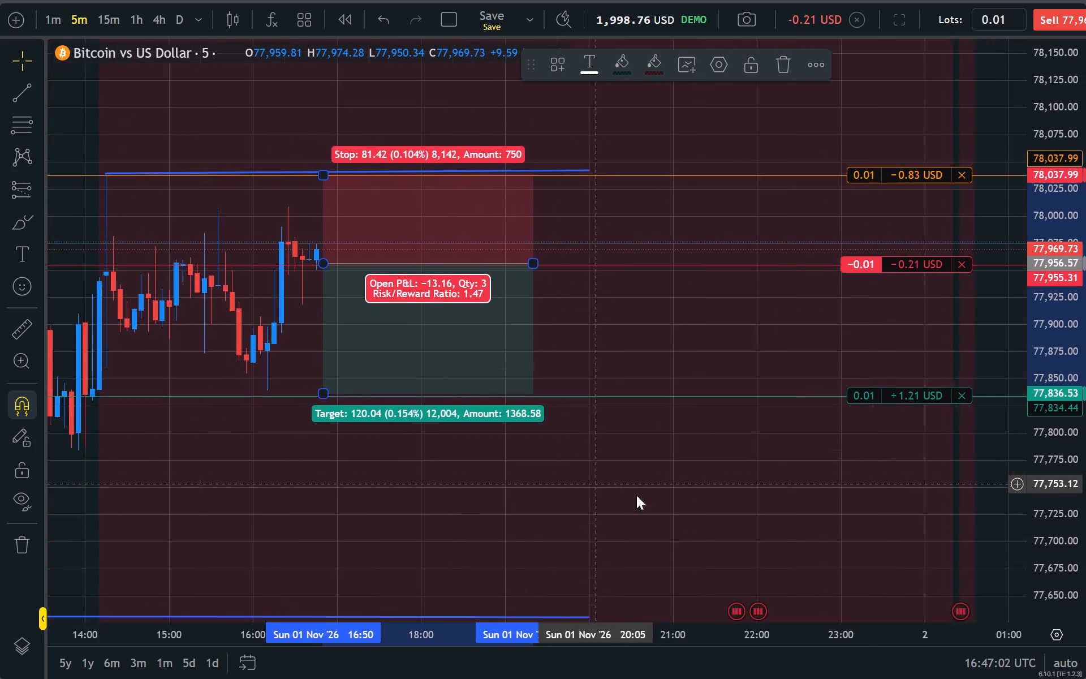
pyautogui.moveTo(636, 495); pyautogui.dragTo(758, 542)
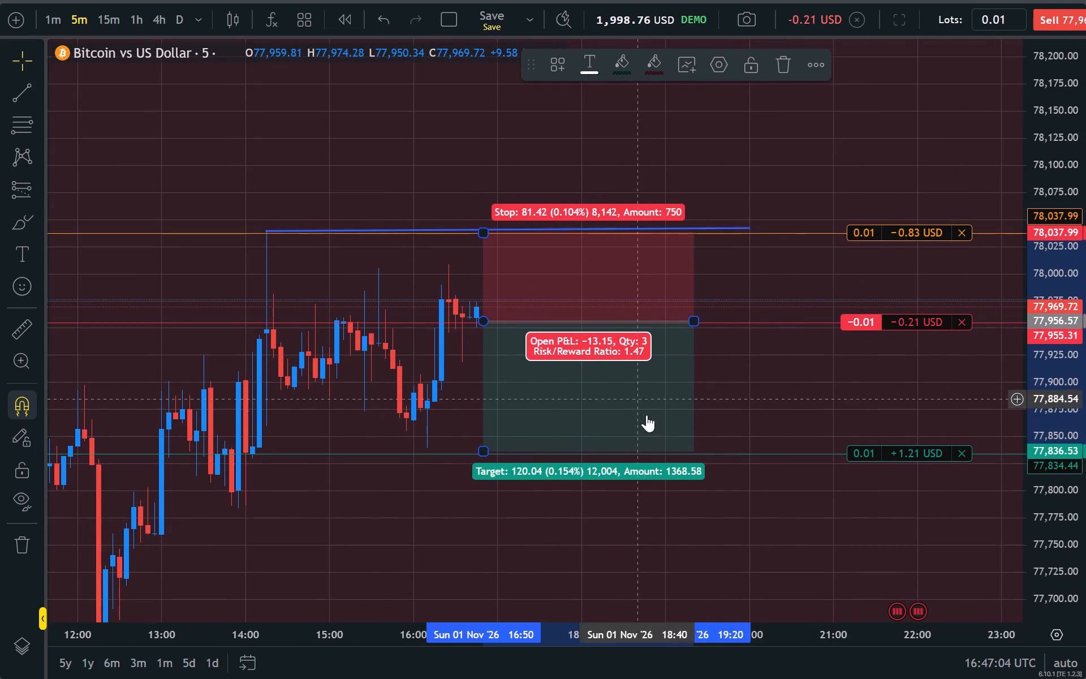
# Shift the Short Position drawing so its entry sits at about 77,955.01 and starts at 16:45.
pyautogui.click(626, 339)
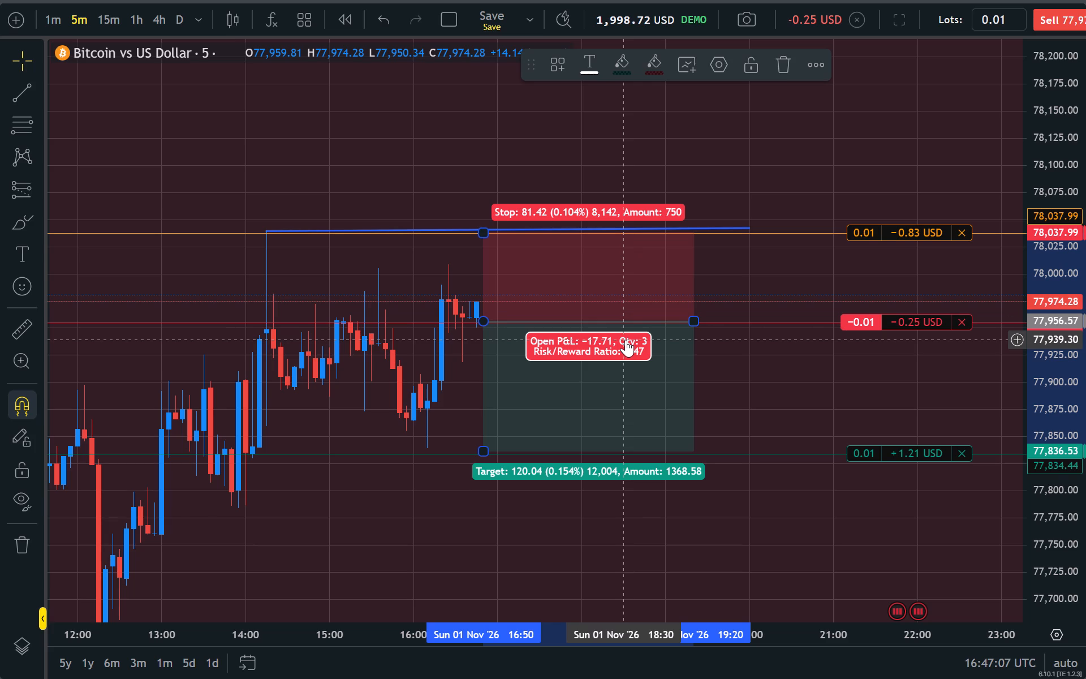
pyautogui.click(606, 262)
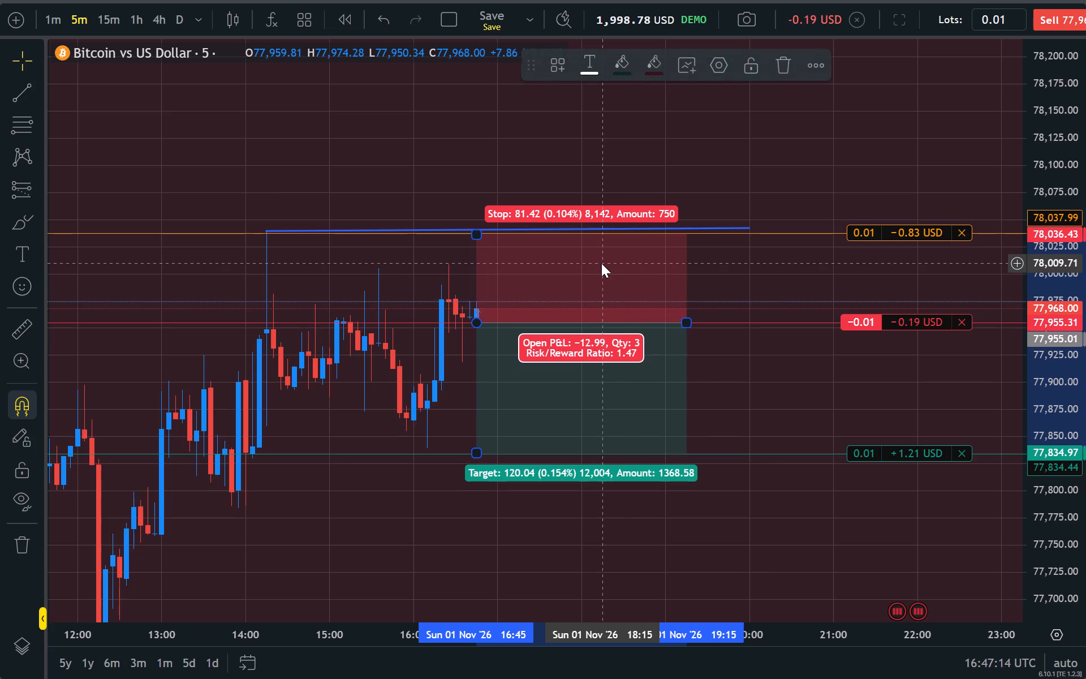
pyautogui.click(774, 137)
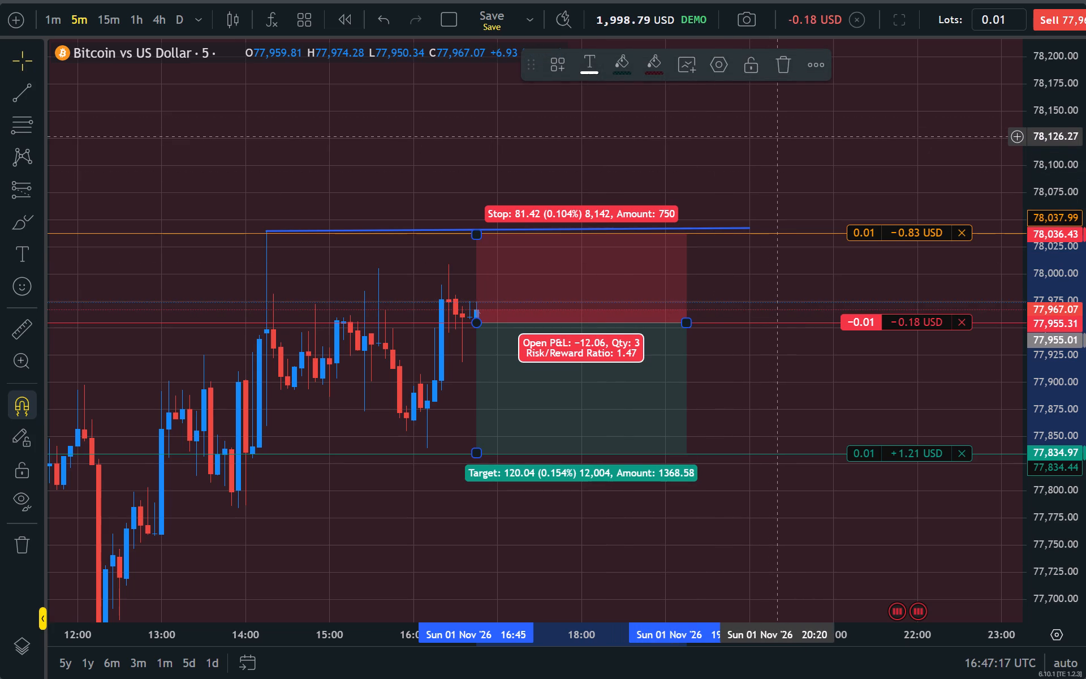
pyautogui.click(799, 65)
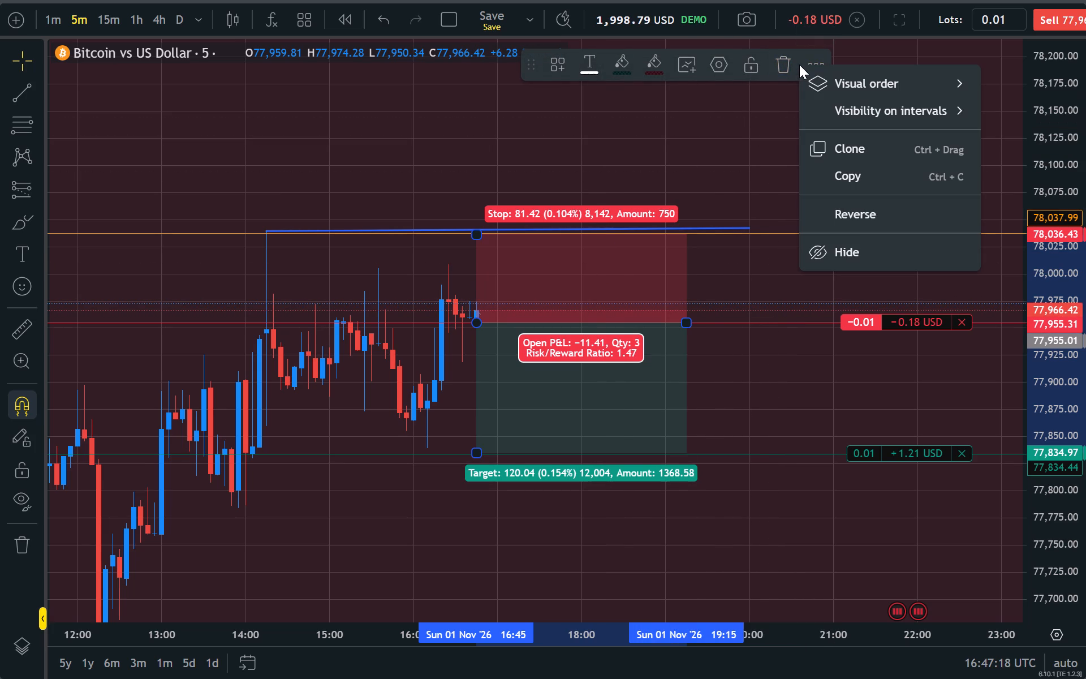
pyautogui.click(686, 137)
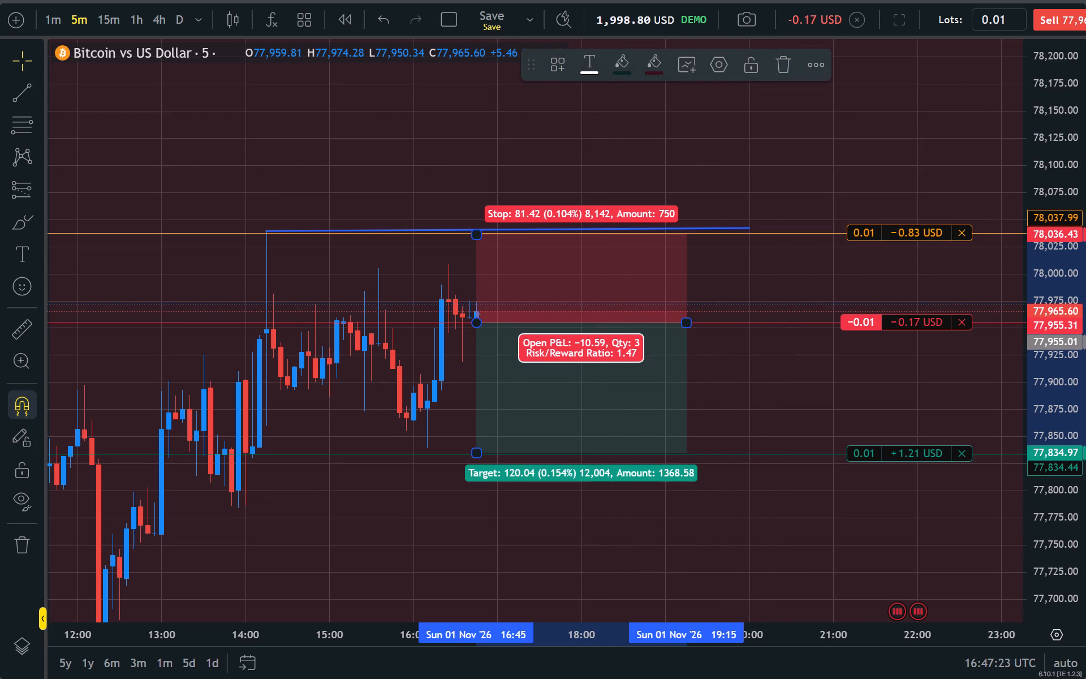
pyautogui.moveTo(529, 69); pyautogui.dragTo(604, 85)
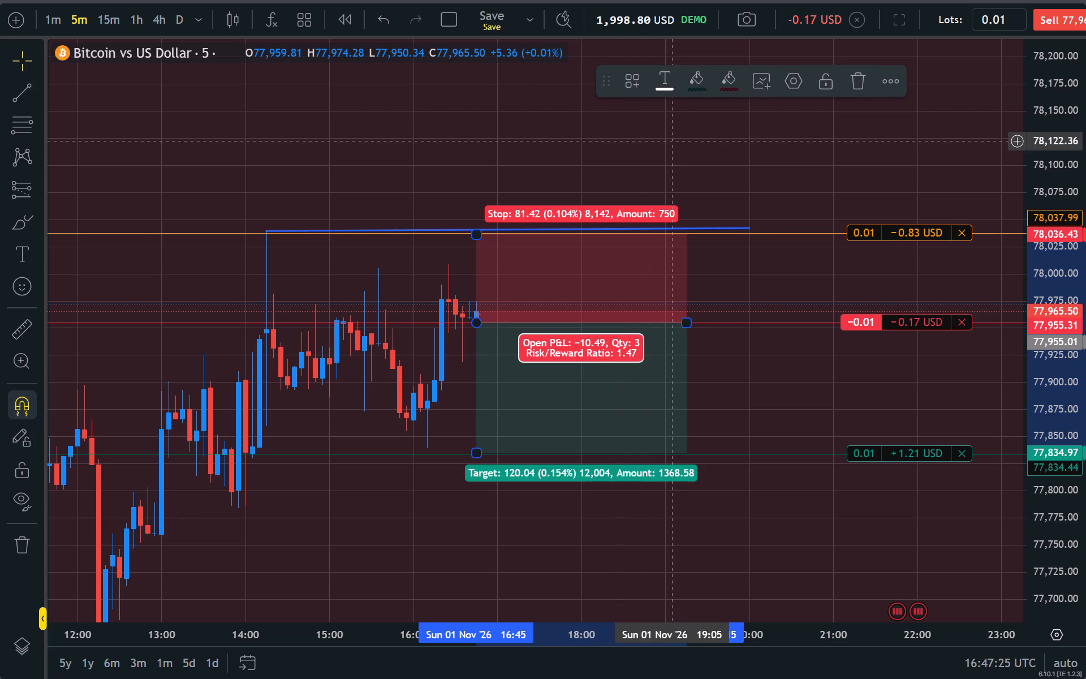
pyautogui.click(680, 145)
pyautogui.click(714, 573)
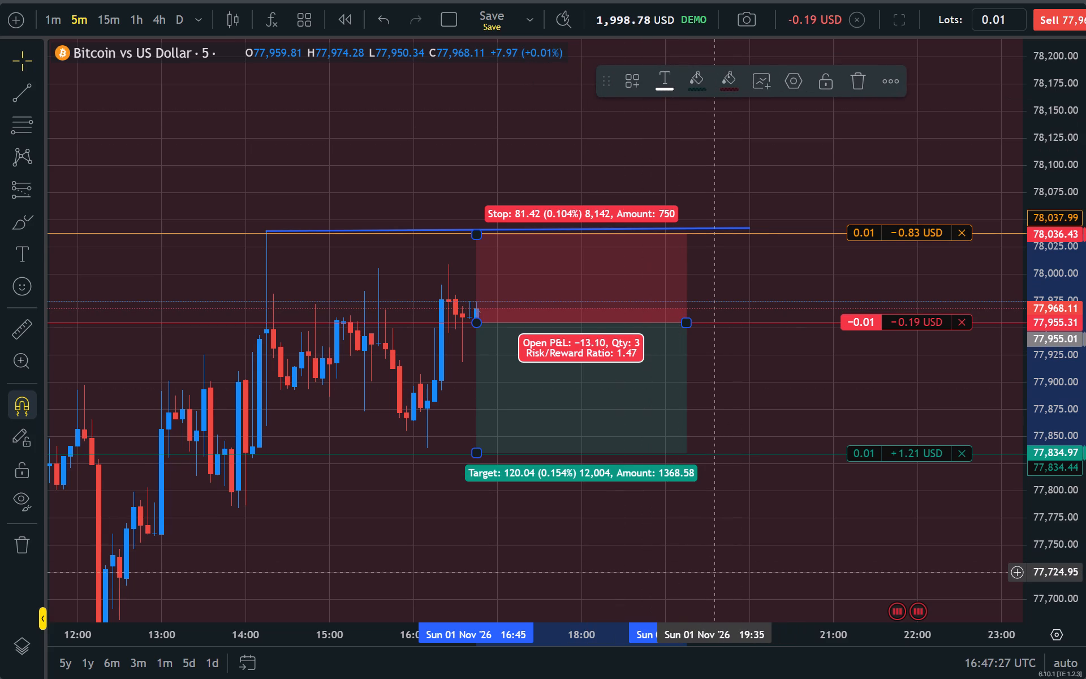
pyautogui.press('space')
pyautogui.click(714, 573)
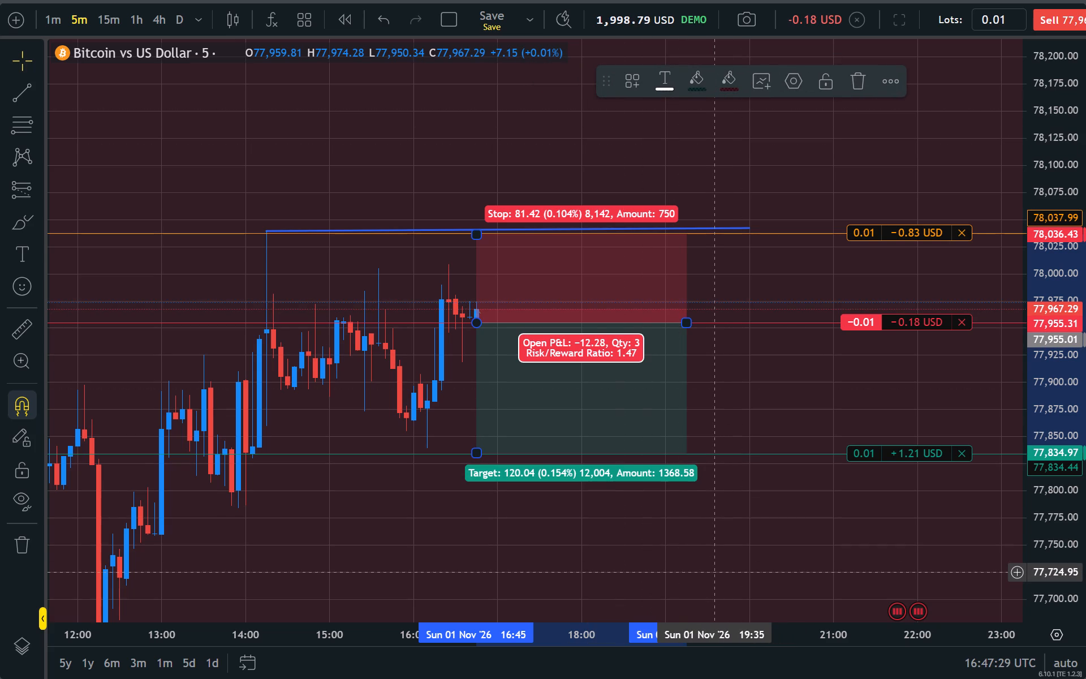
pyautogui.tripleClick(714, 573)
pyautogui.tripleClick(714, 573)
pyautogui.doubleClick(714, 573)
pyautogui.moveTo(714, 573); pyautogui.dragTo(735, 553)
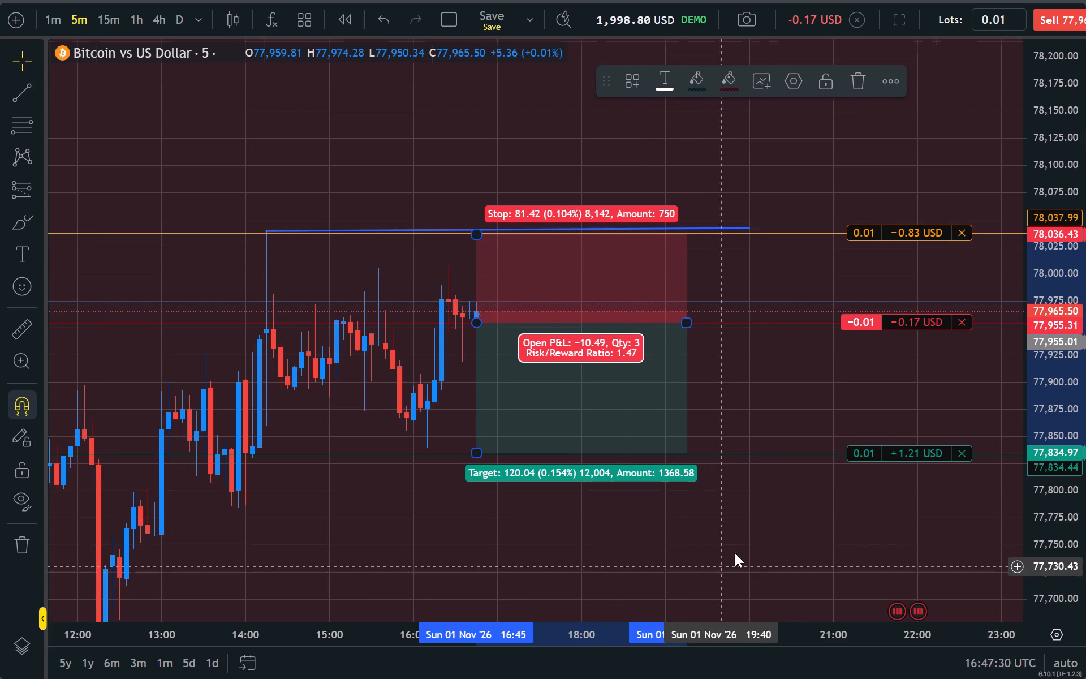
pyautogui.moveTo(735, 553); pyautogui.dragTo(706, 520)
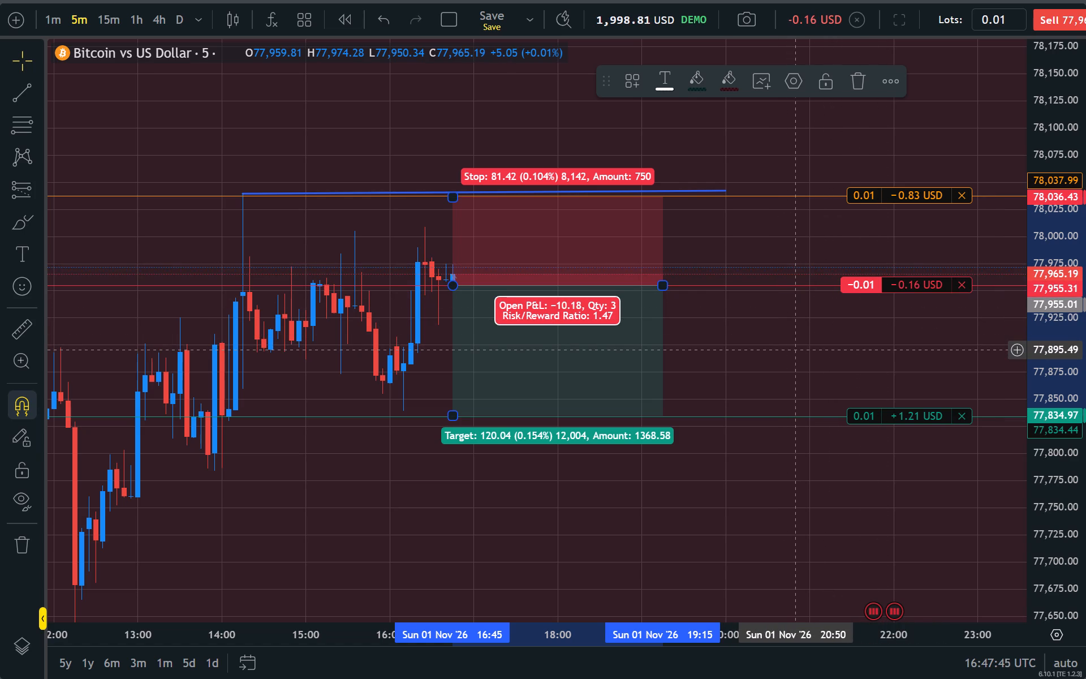
# Turn off magnet snapping for the drawing tools.
pyautogui.click(17, 402)
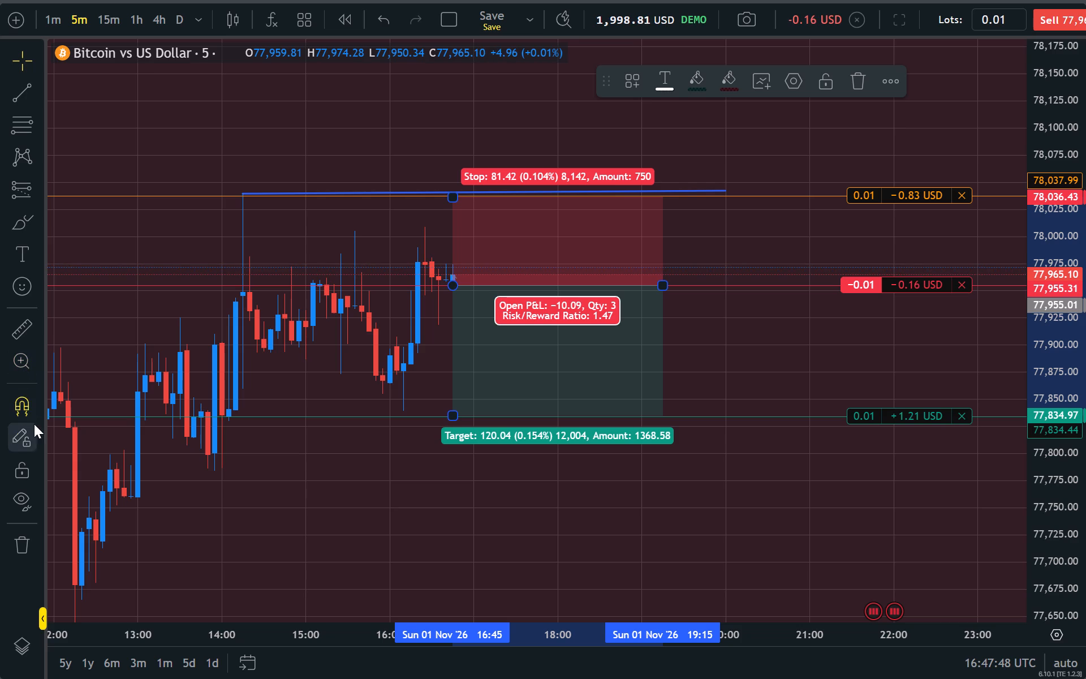
pyautogui.click(249, 531)
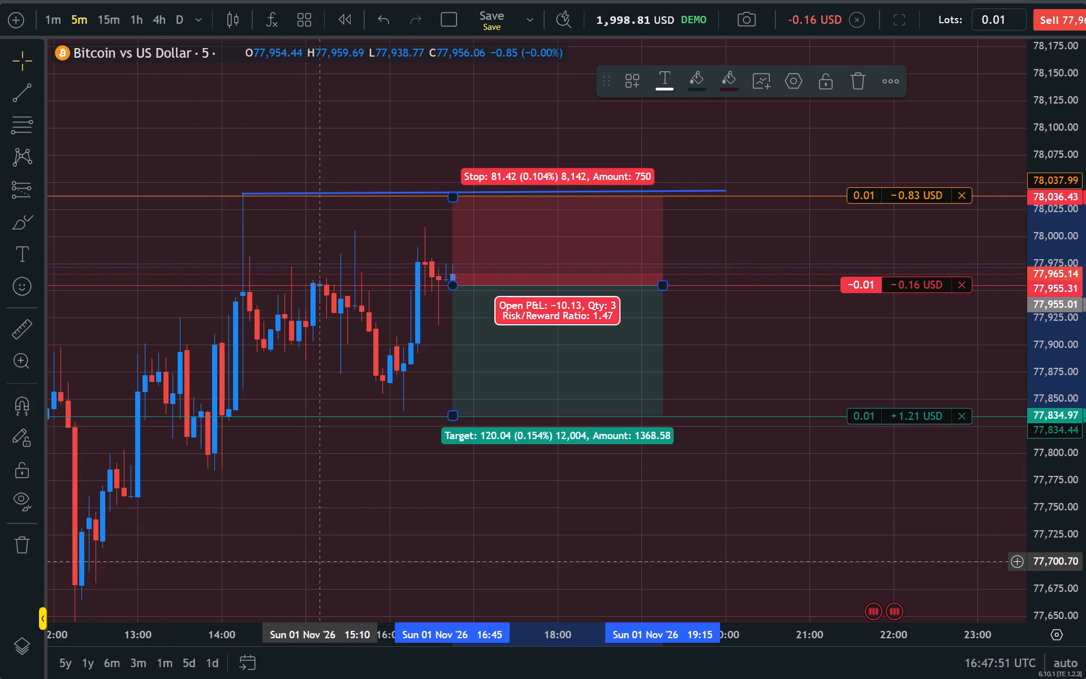
# With the Brush, draw a loop inside the Short Position's stop zone and vertical and diagonal strokes inside its target zone.
pyautogui.moveTo(318, 561); pyautogui.dragTo(288, 564)
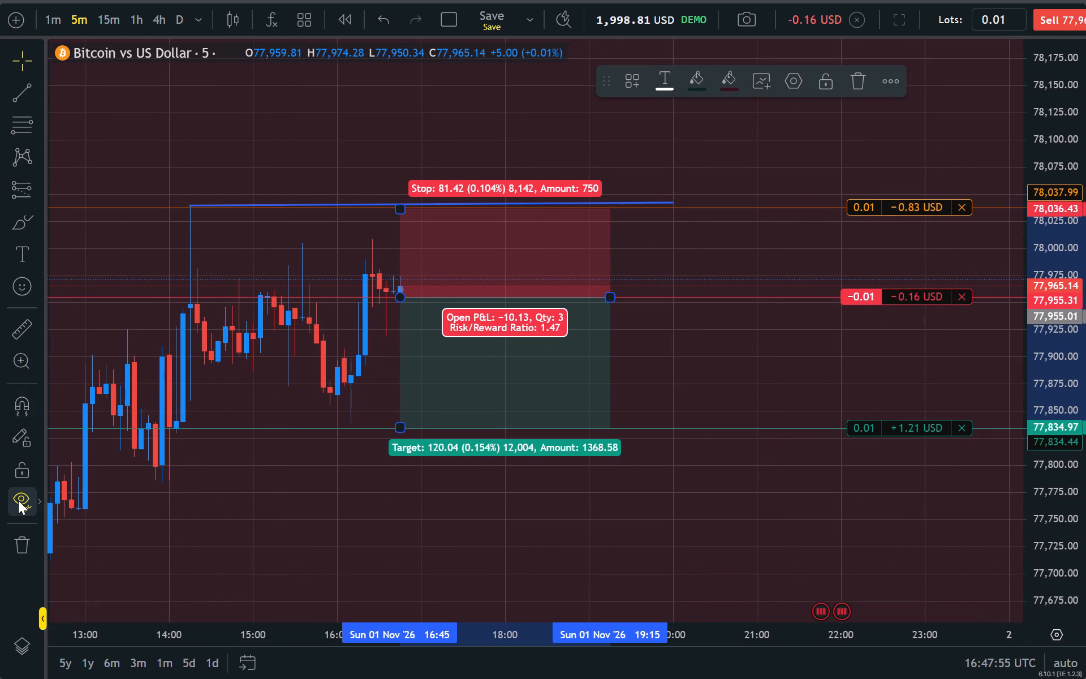
pyautogui.click(13, 218)
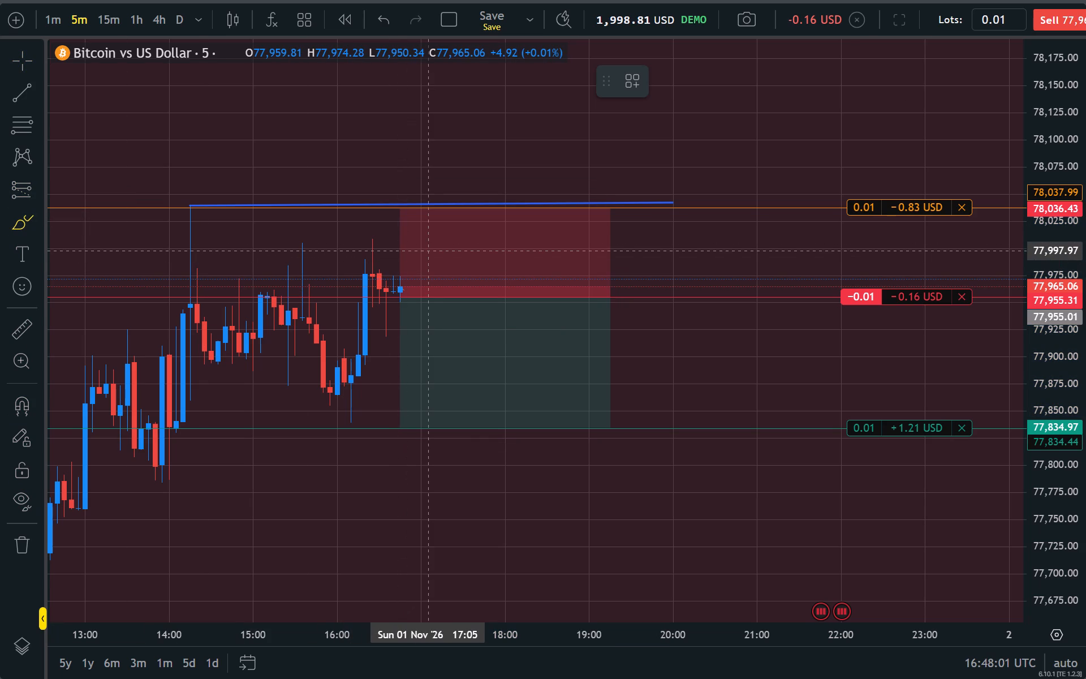
pyautogui.moveTo(431, 251); pyautogui.dragTo(455, 263)
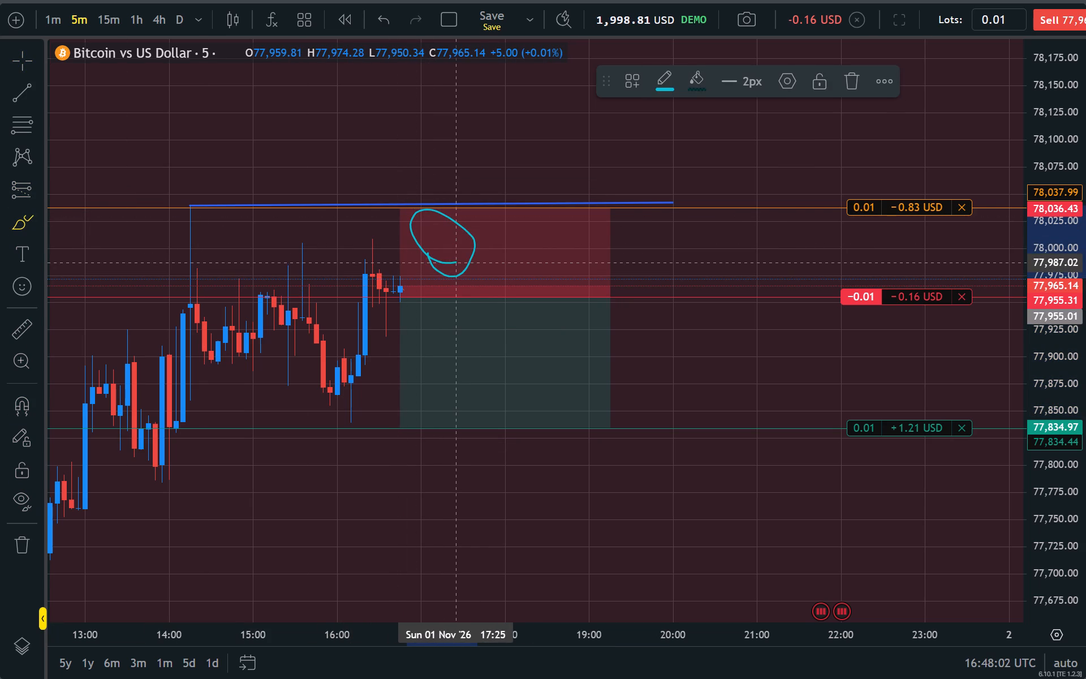
pyautogui.moveTo(421, 309); pyautogui.dragTo(449, 333)
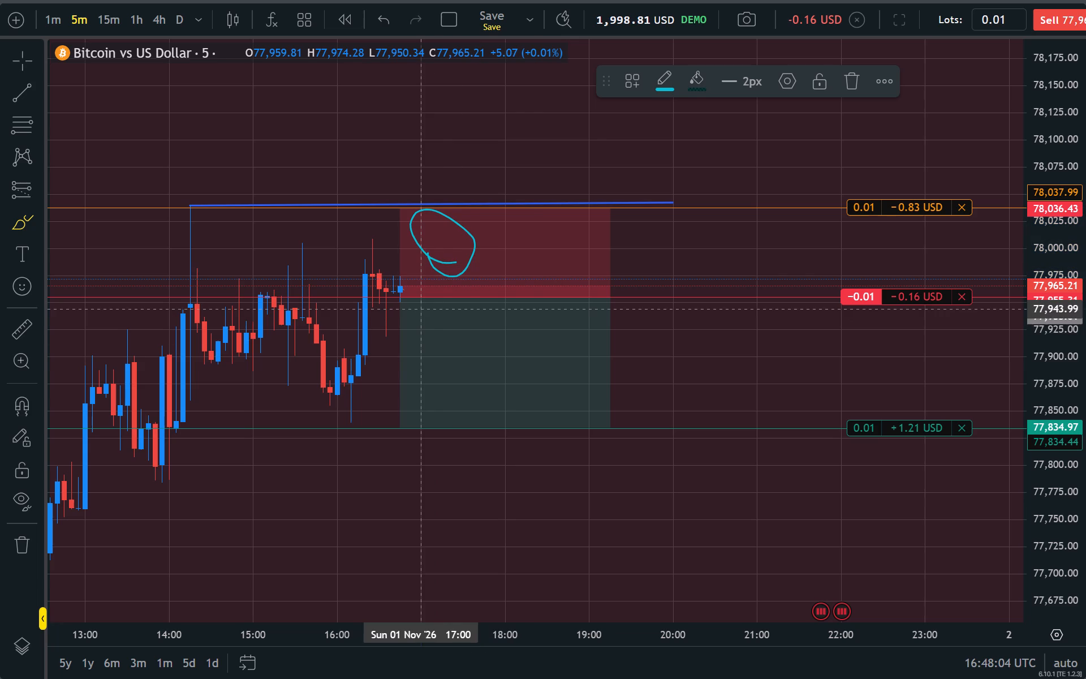
pyautogui.moveTo(449, 333); pyautogui.dragTo(431, 317)
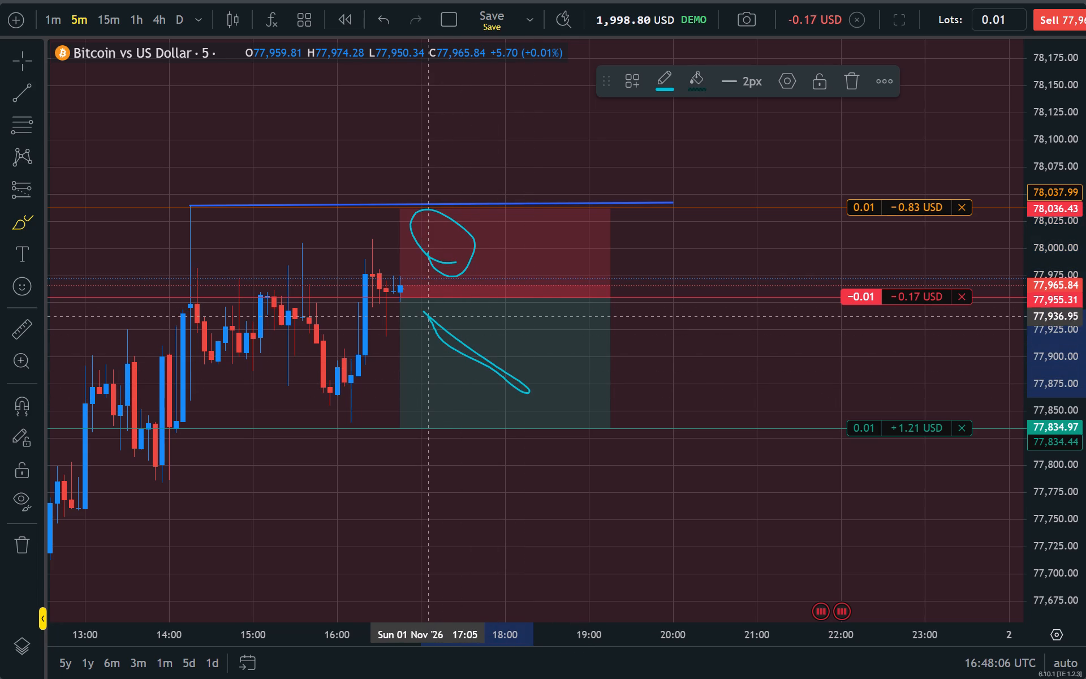
pyautogui.moveTo(431, 317); pyautogui.dragTo(425, 311)
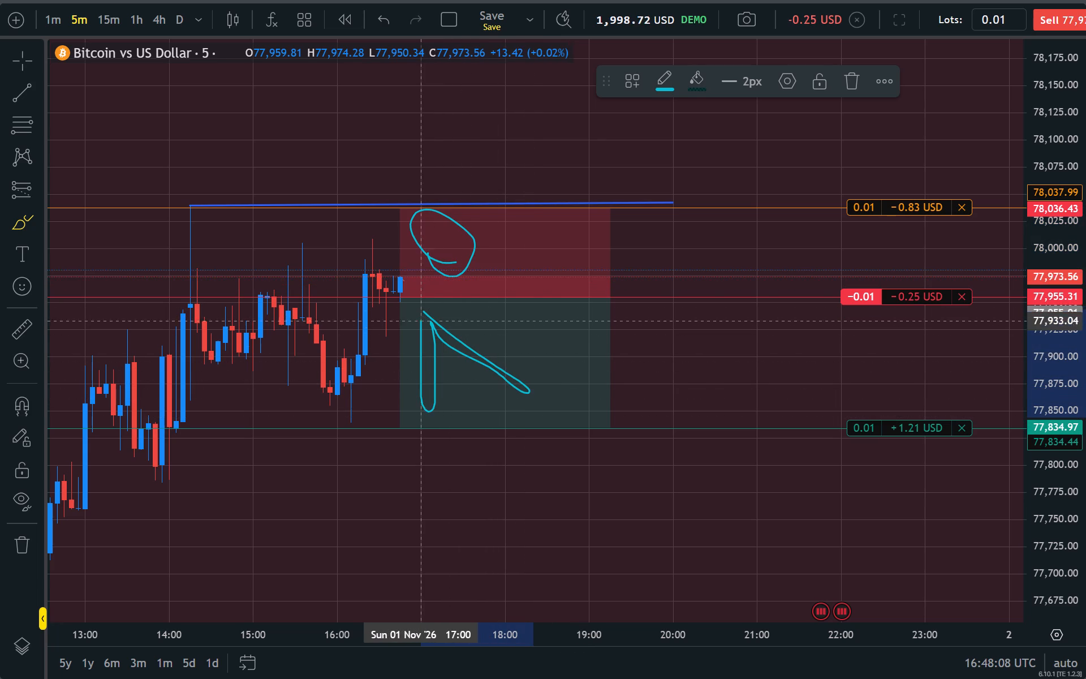
pyautogui.moveTo(425, 311); pyautogui.dragTo(433, 325)
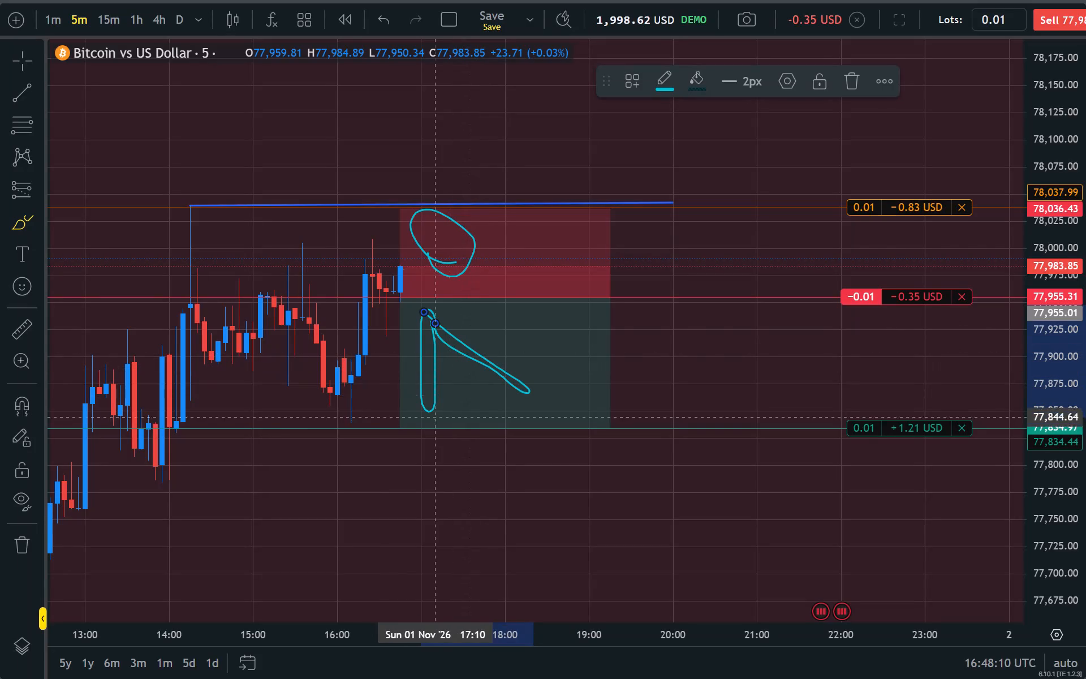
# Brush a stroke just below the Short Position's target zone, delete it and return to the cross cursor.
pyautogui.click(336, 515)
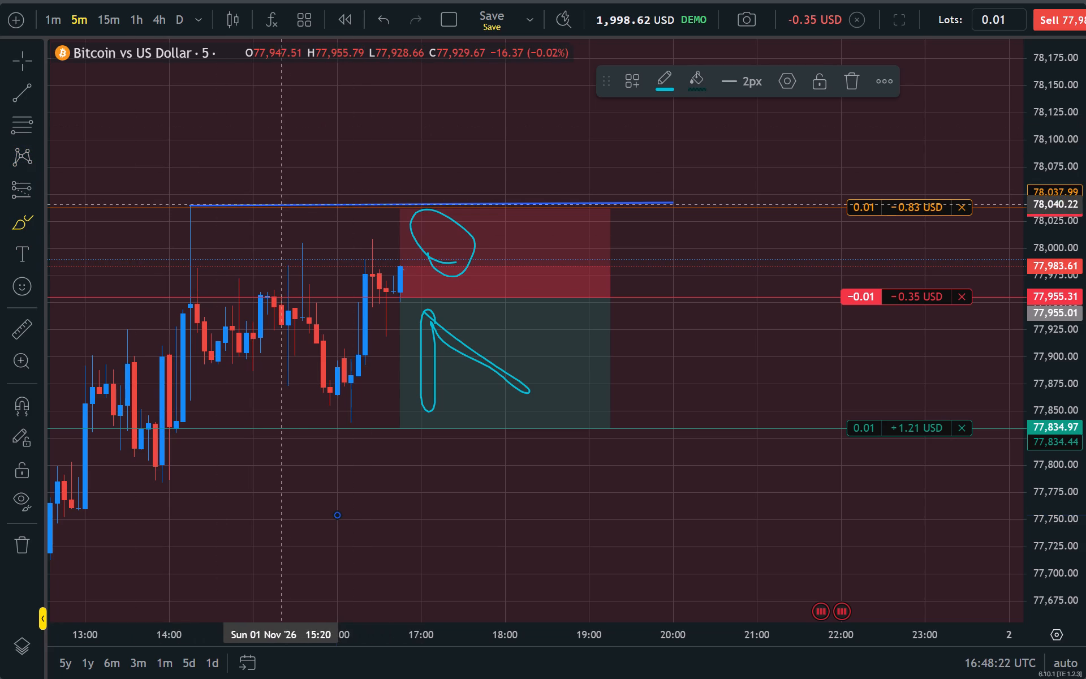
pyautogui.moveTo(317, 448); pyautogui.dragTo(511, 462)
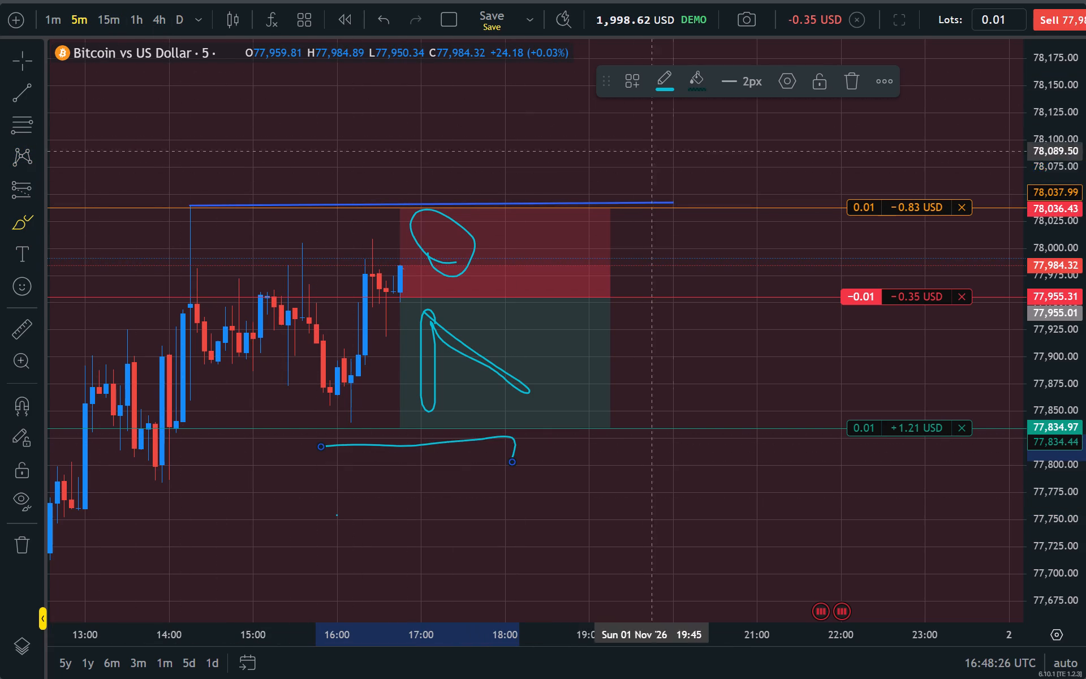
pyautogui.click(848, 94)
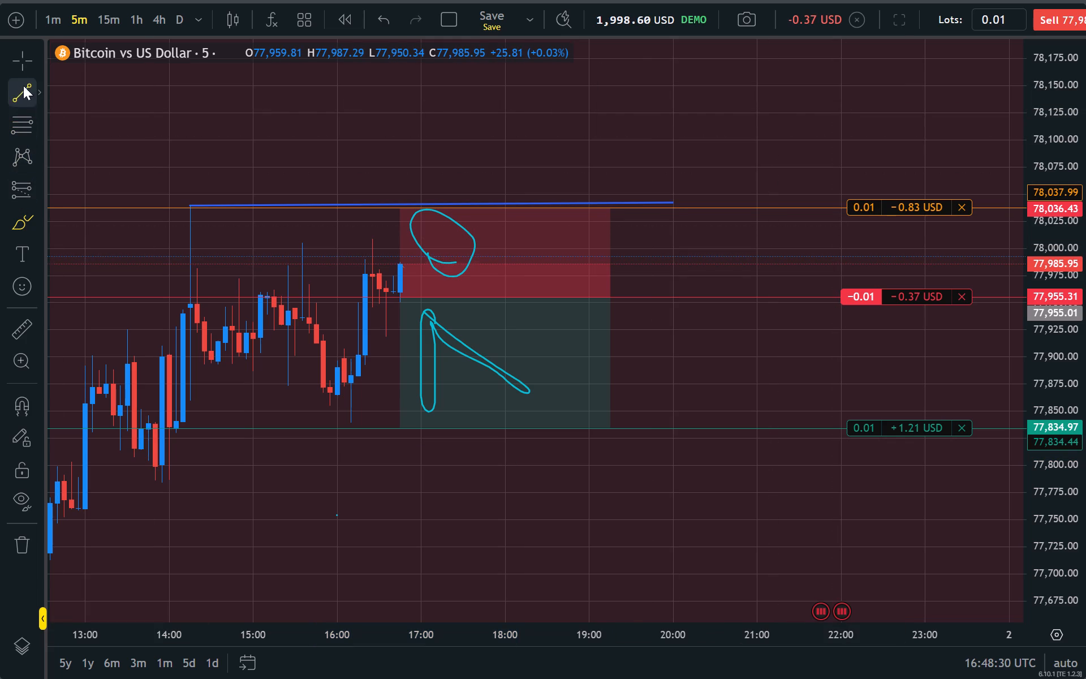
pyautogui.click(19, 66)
# Switch the Bitcoin chart to the 1-minute timeframe and examine the candles around the sell position's entry.
pyautogui.moveTo(255, 506); pyautogui.dragTo(516, 424)
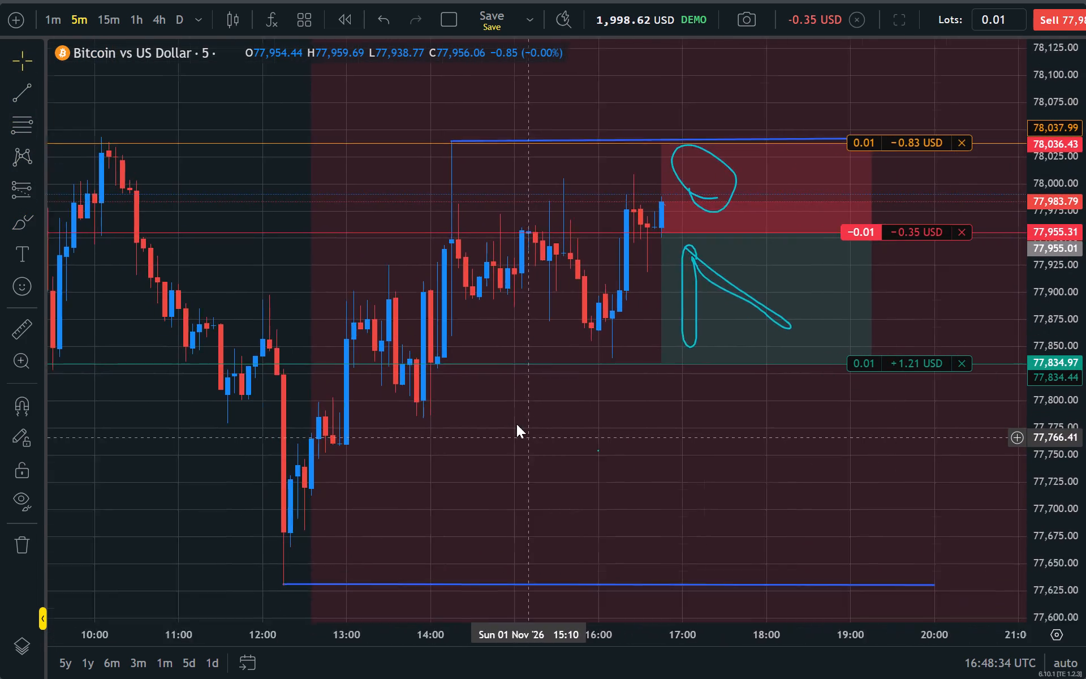
pyautogui.moveTo(516, 424); pyautogui.dragTo(405, 416)
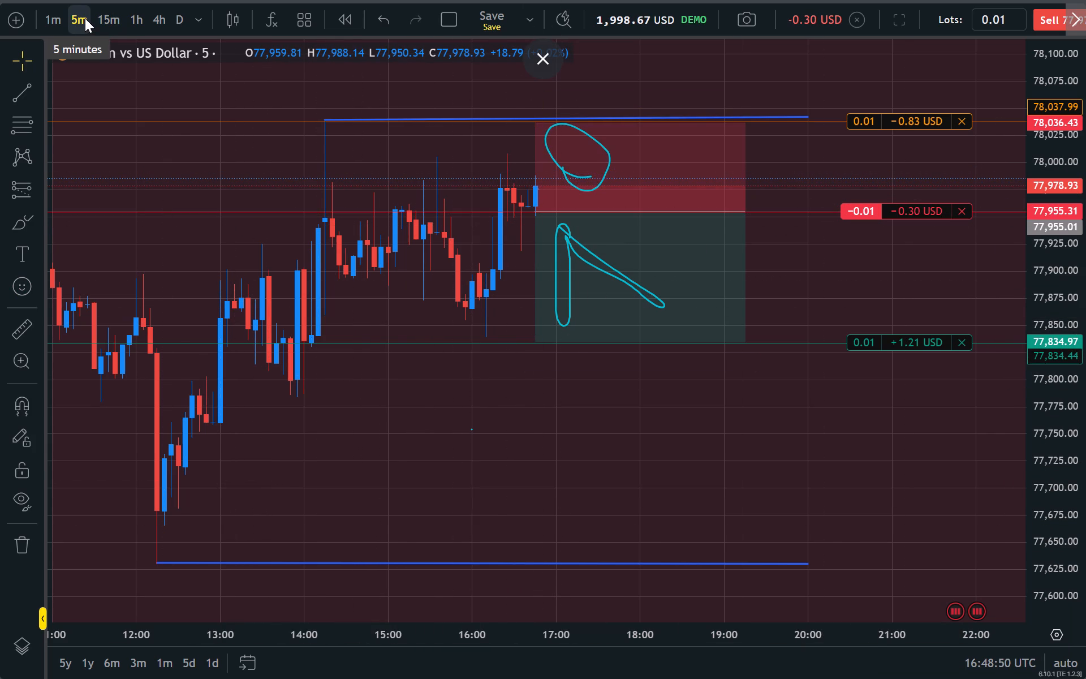
pyautogui.click(48, 25)
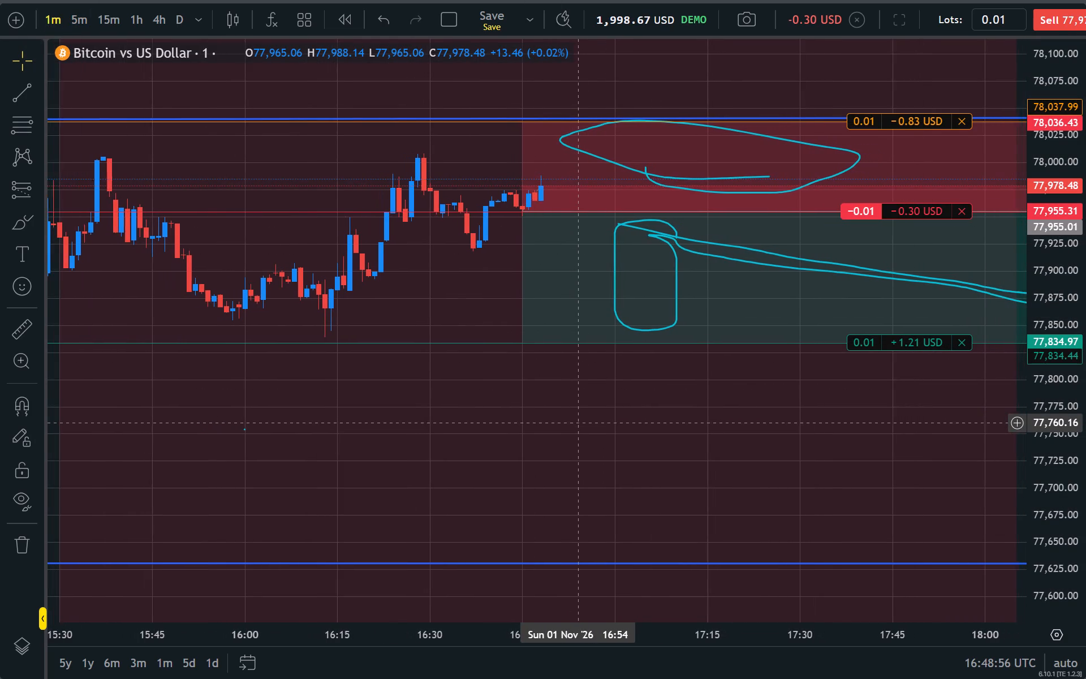
pyautogui.hscroll(1, 578, 423)
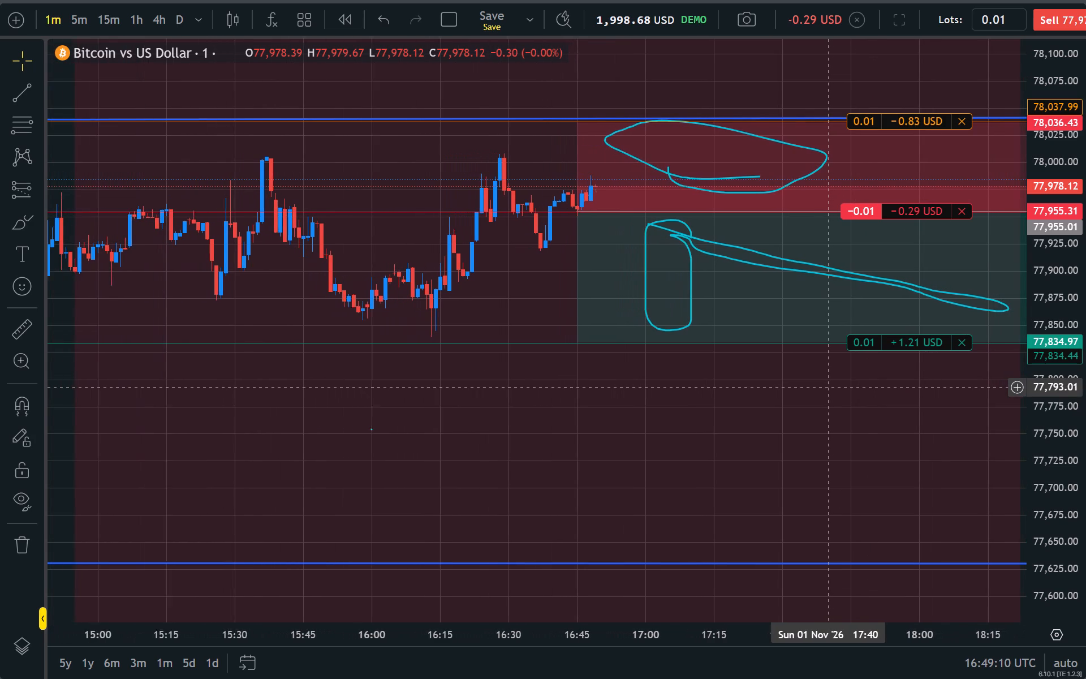
pyautogui.moveTo(580, 366); pyautogui.dragTo(517, 475)
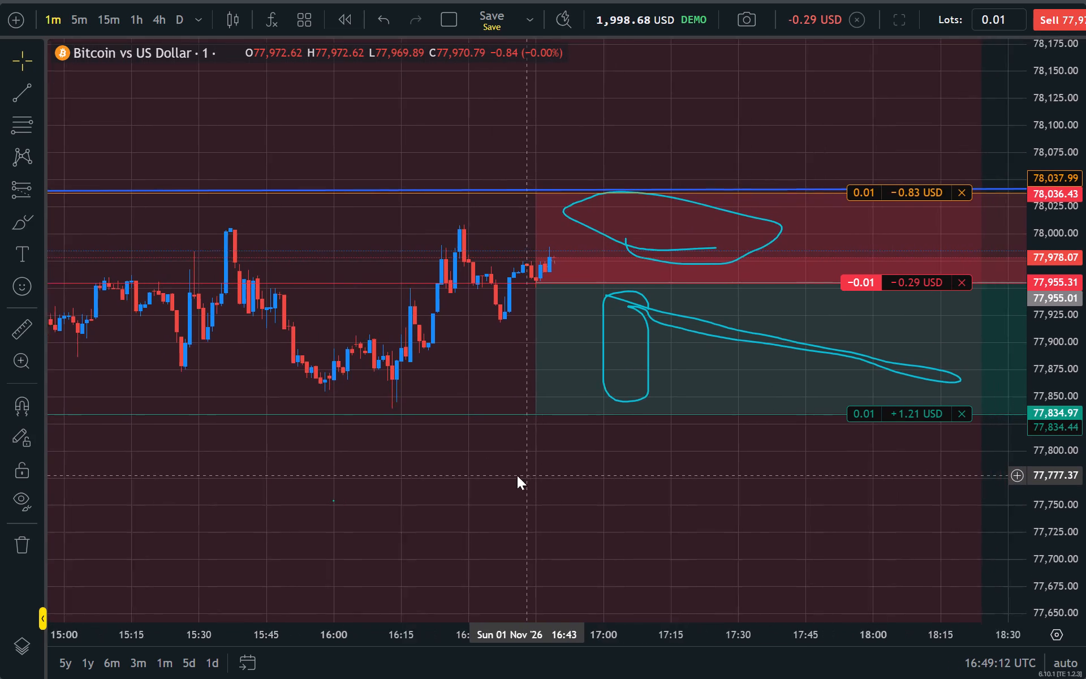
pyautogui.moveTo(517, 475); pyautogui.dragTo(502, 506)
pyautogui.moveTo(502, 506); pyautogui.dragTo(403, 536)
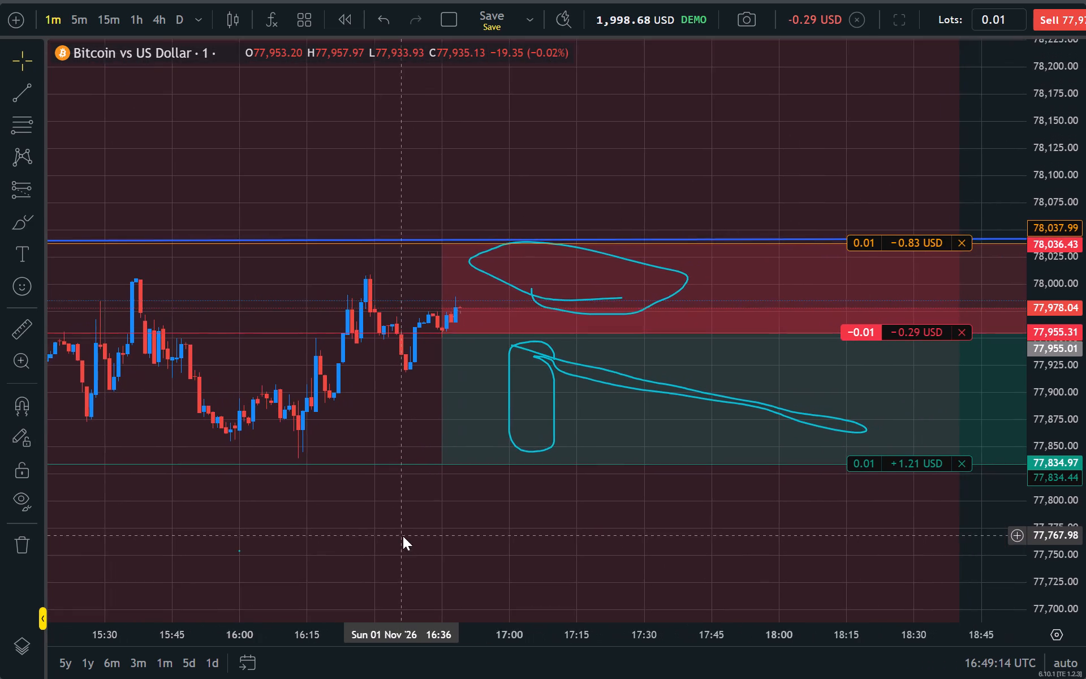
pyautogui.moveTo(403, 536); pyautogui.dragTo(370, 533)
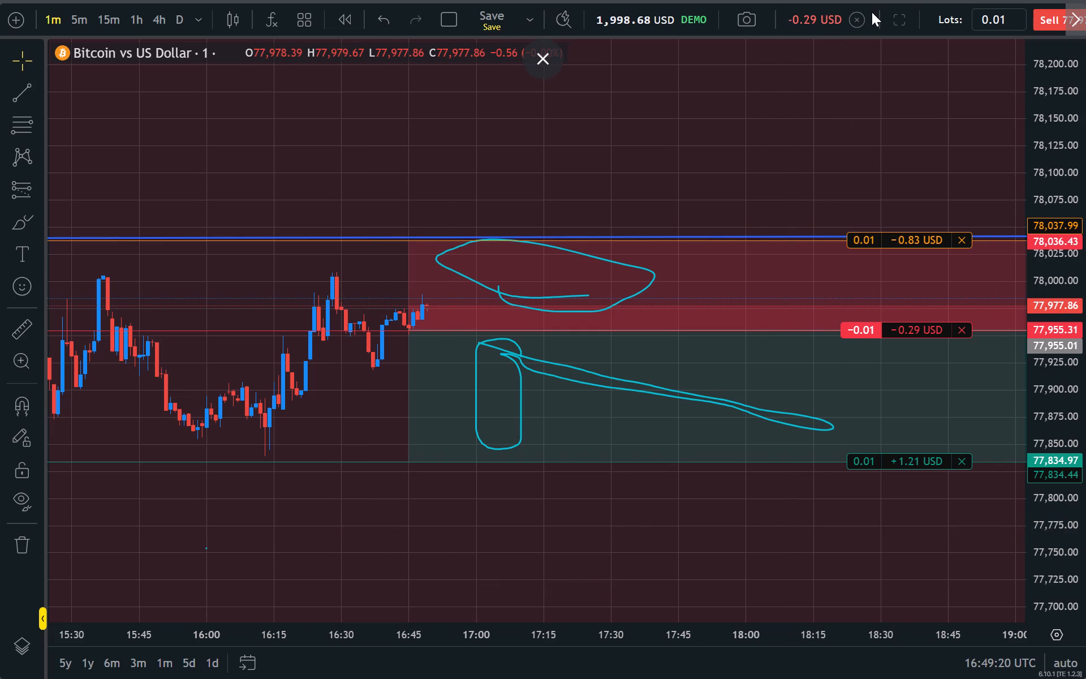
# Leave full screen and examine the recent price action on the Ethereum 1-minute chart.
pyautogui.click(895, 17)
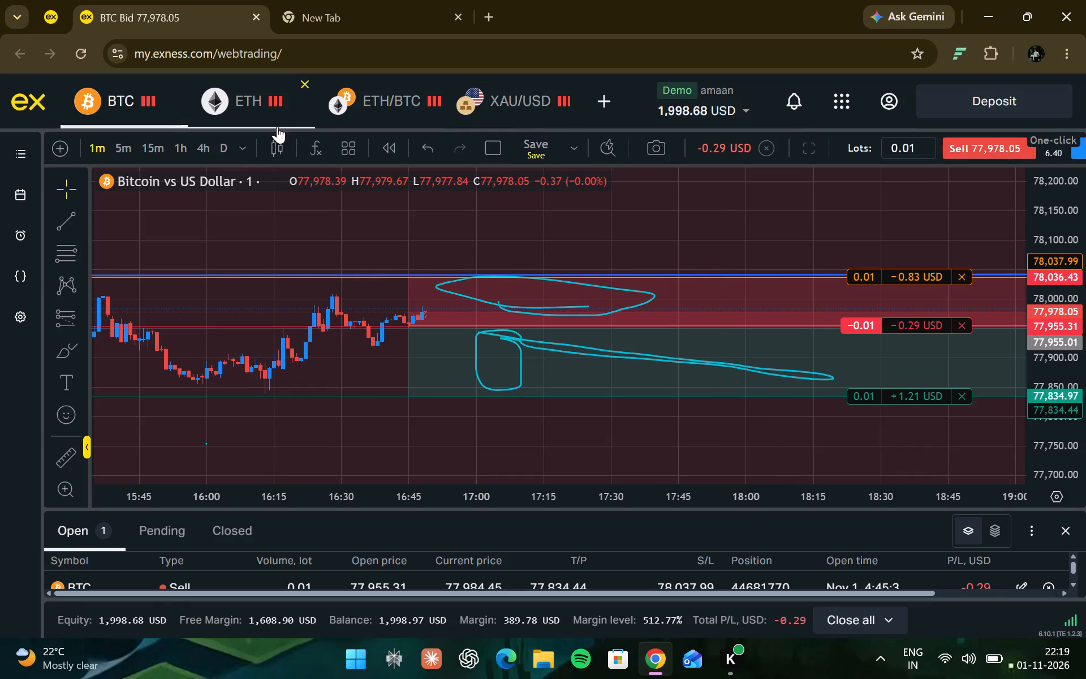
pyautogui.click(255, 104)
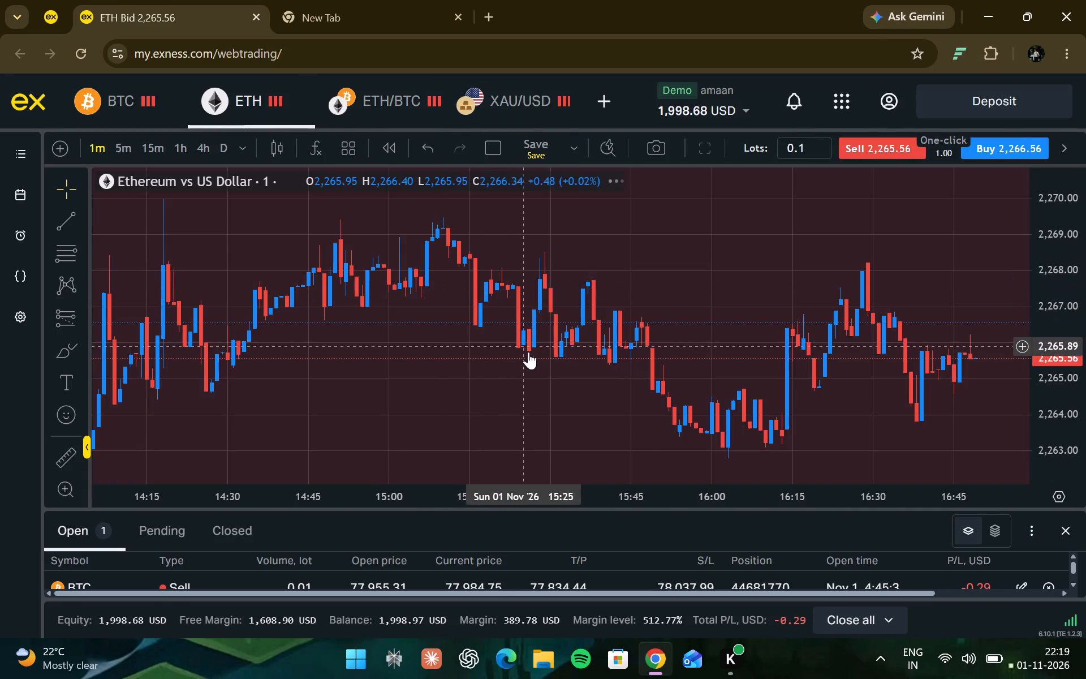
pyautogui.moveTo(529, 354); pyautogui.dragTo(367, 393)
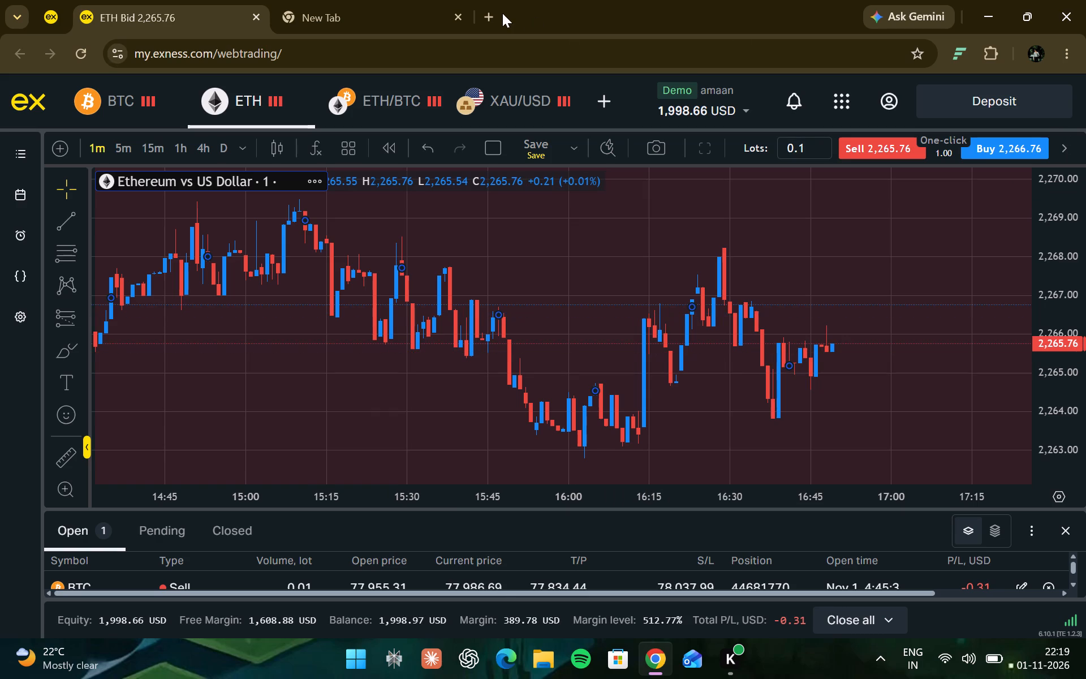
# Return to the Bitcoin chart in full screen and examine the latest candles against the position's entry, stop and target.
pyautogui.click(172, 97)
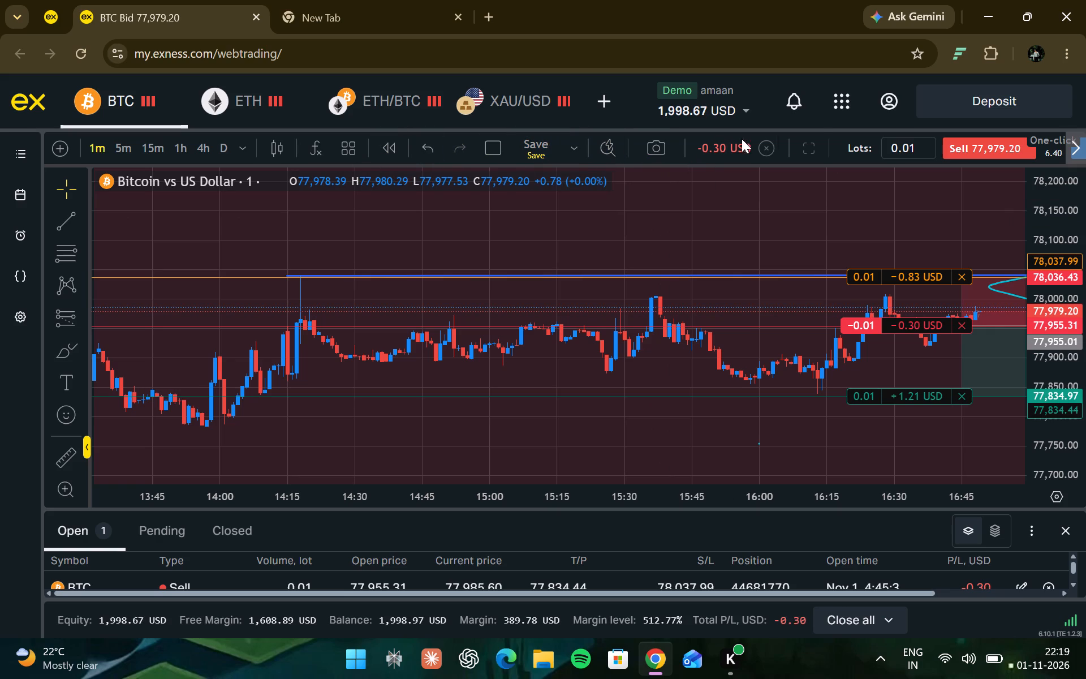
pyautogui.click(815, 134)
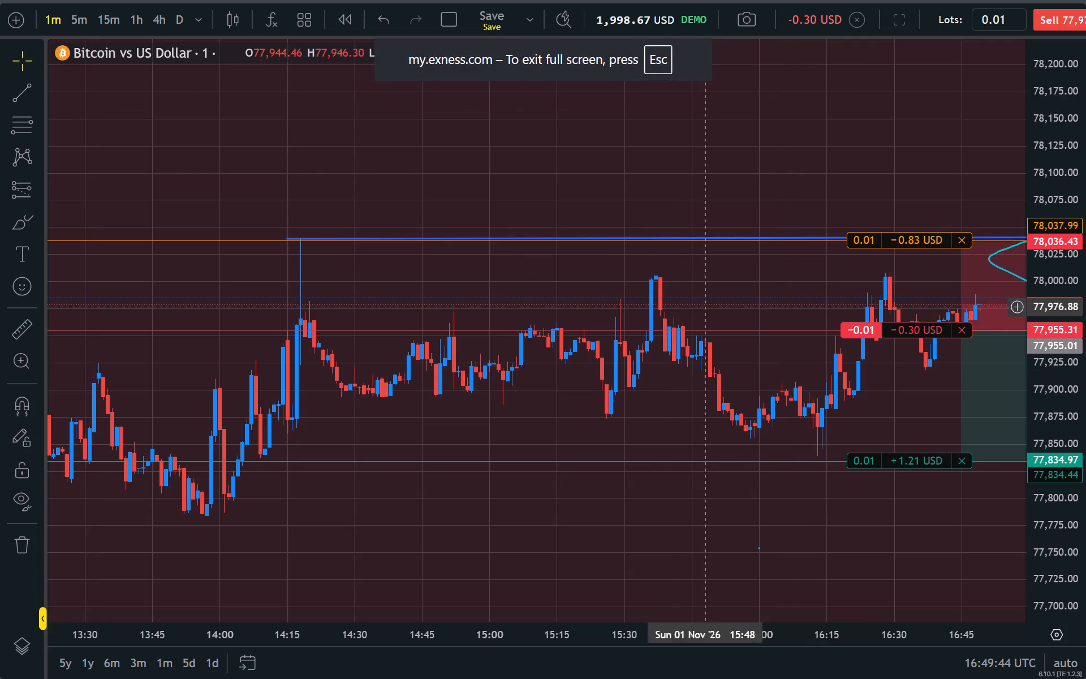
pyautogui.moveTo(695, 175); pyautogui.dragTo(383, 229)
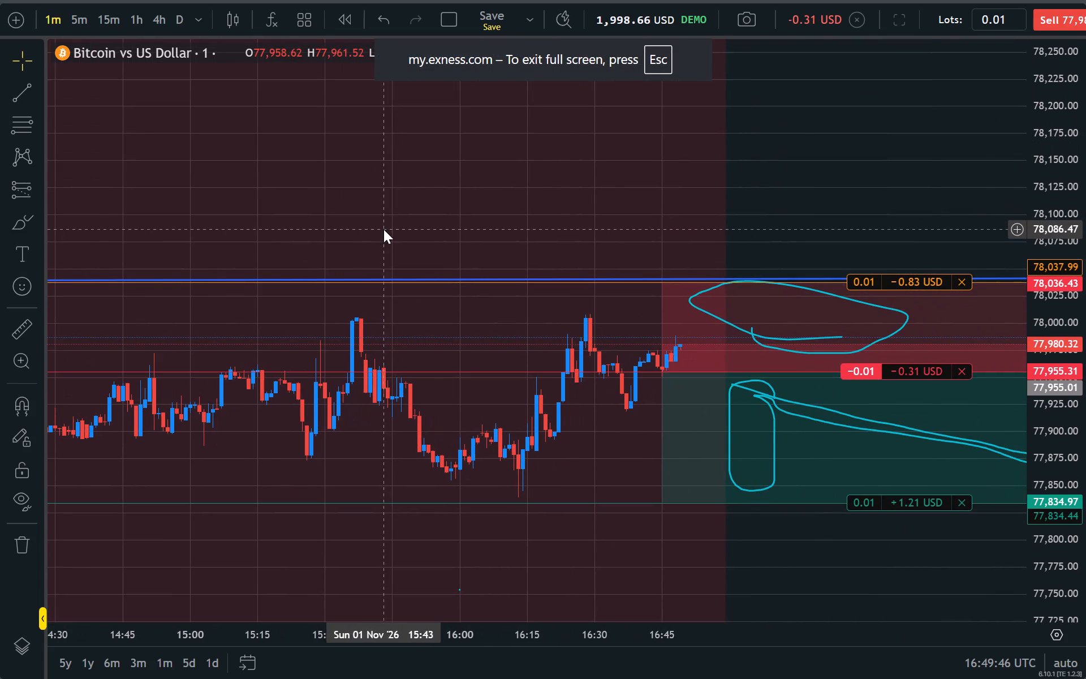
pyautogui.moveTo(692, 196); pyautogui.dragTo(306, 246)
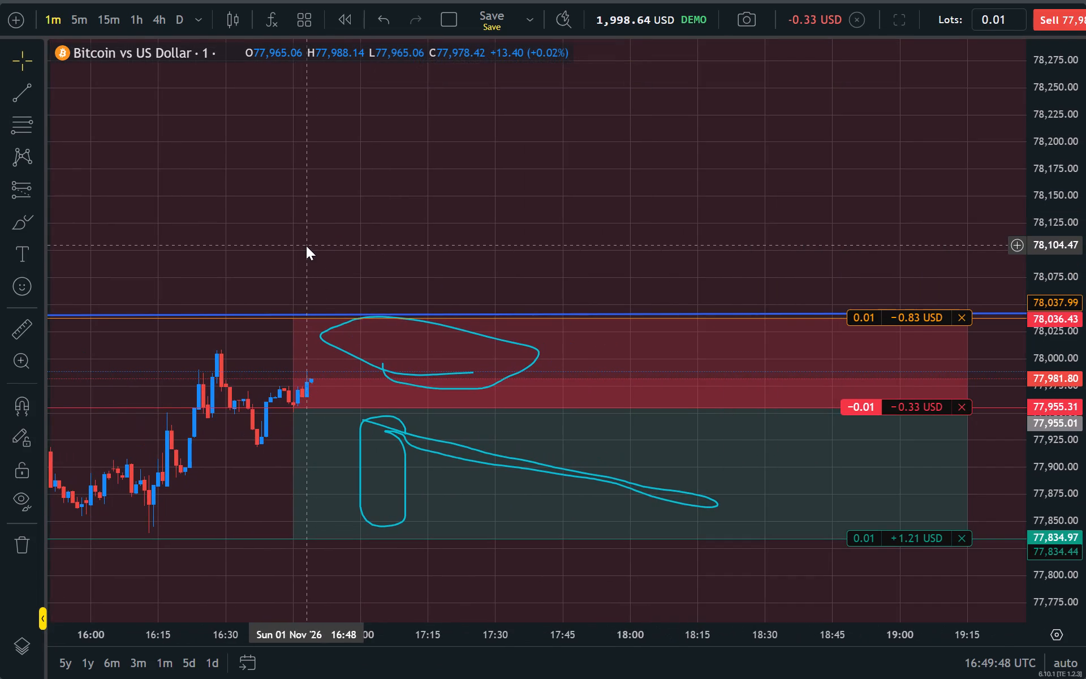
pyautogui.moveTo(306, 246); pyautogui.dragTo(303, 243)
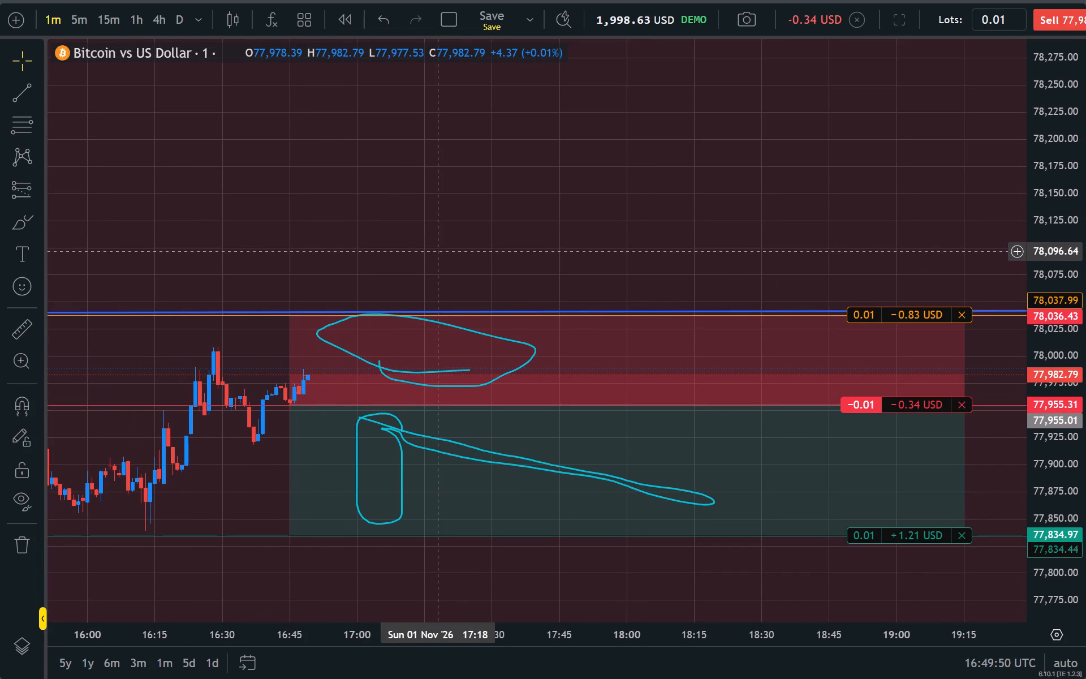
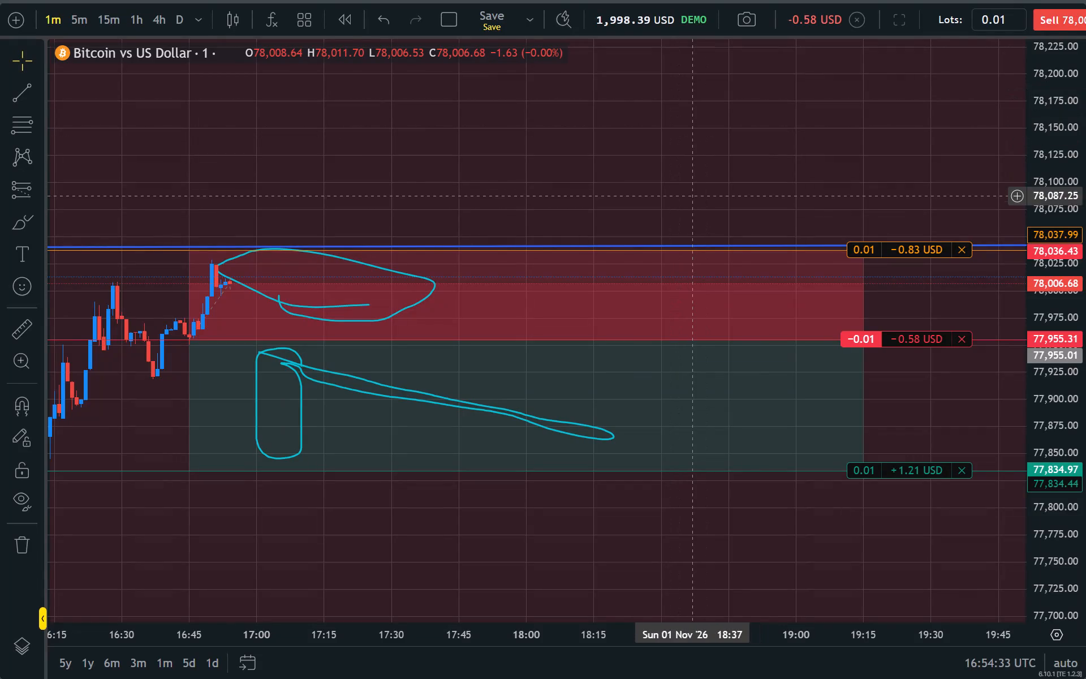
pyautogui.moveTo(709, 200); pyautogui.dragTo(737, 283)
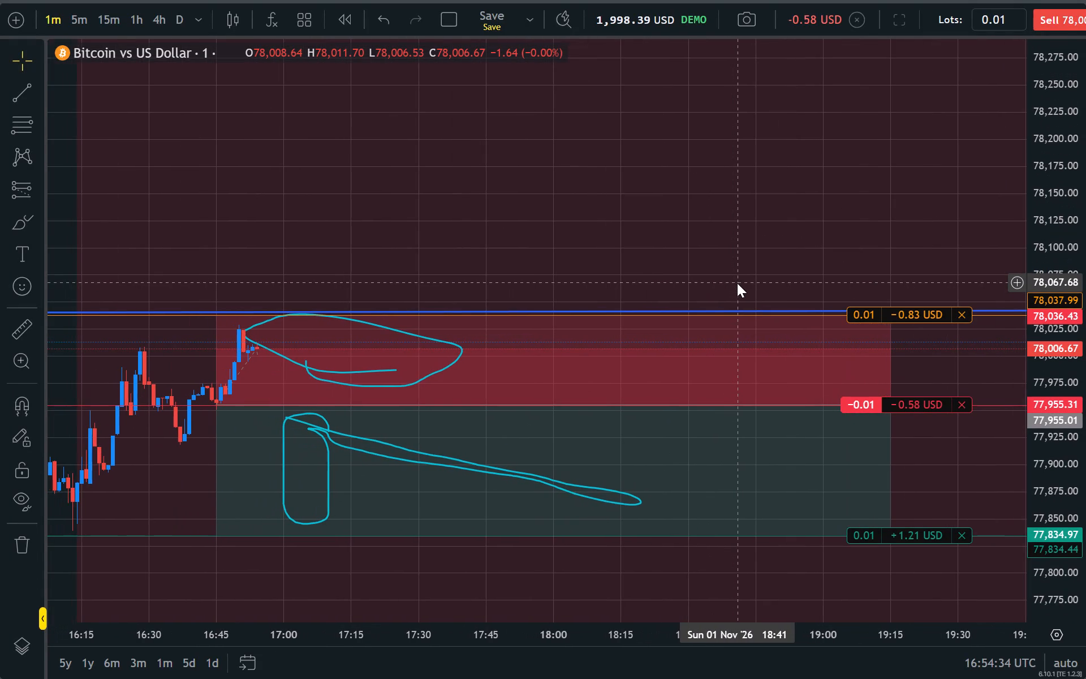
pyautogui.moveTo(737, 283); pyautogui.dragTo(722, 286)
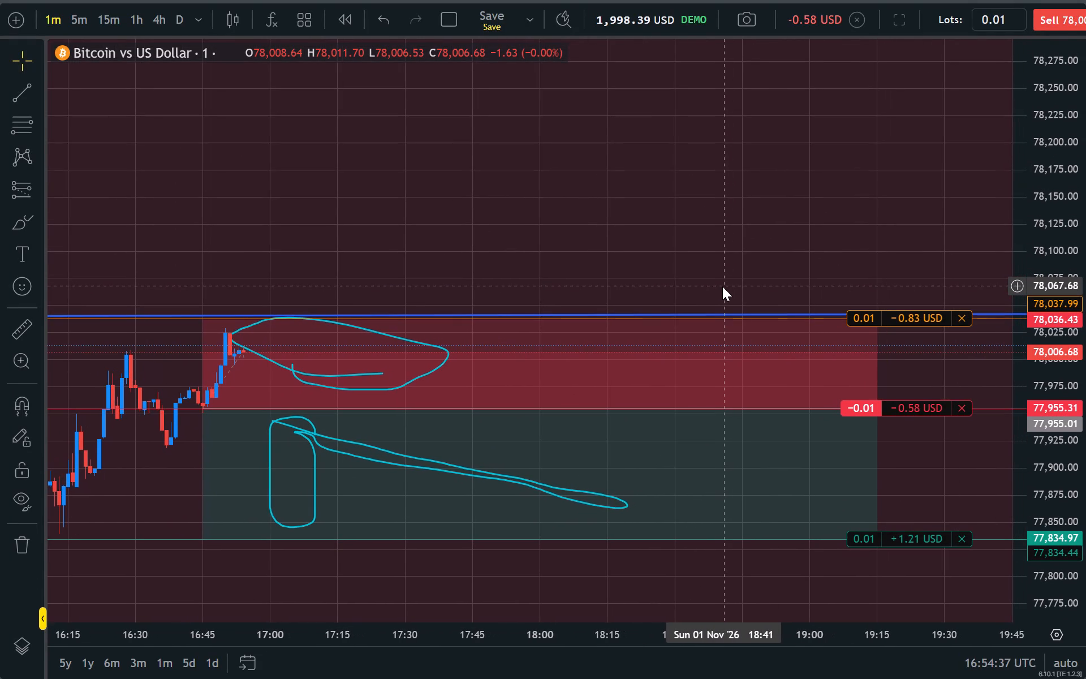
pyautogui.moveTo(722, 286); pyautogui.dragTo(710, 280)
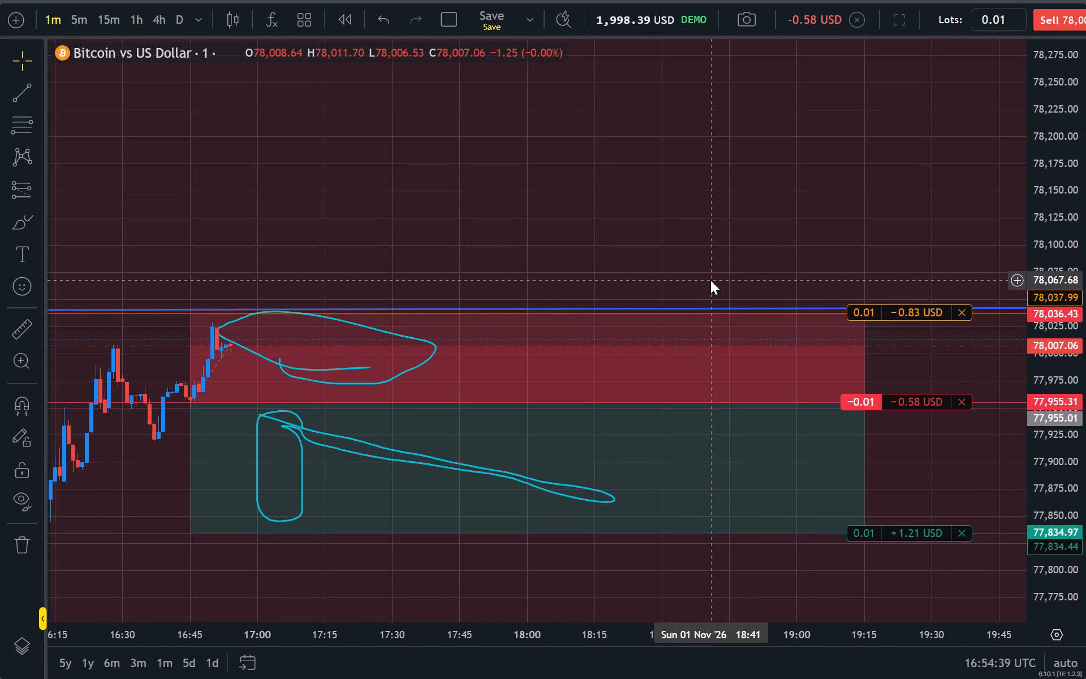
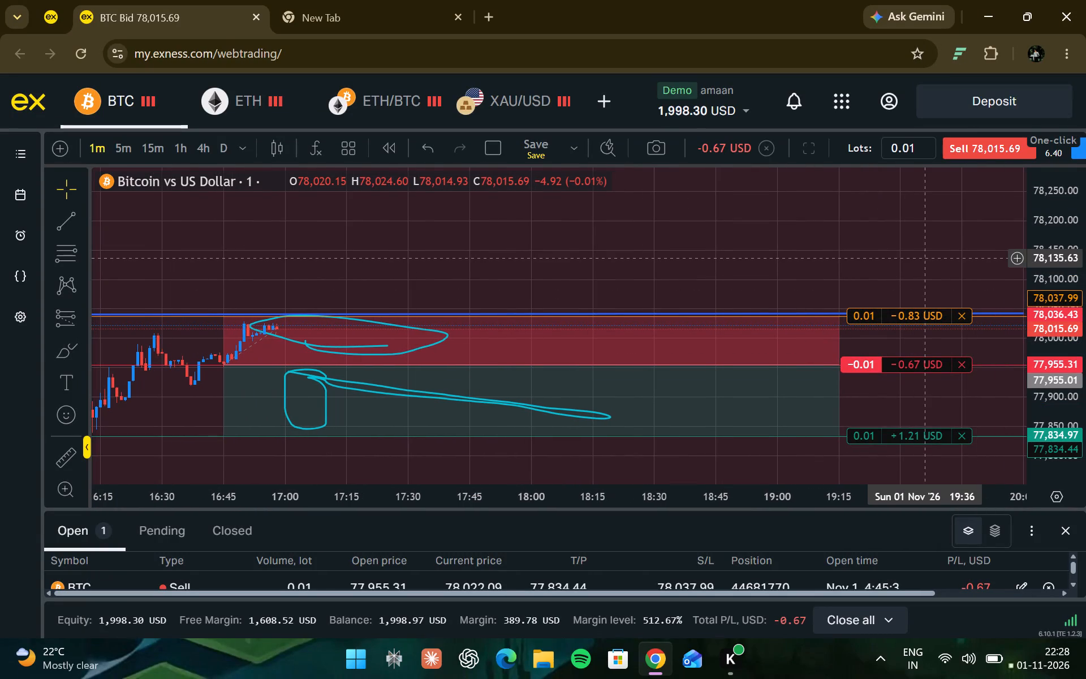
# Close all open positions at market prices, ending the 0.01 lot Bitcoin sell trade.
pyautogui.press('Left')
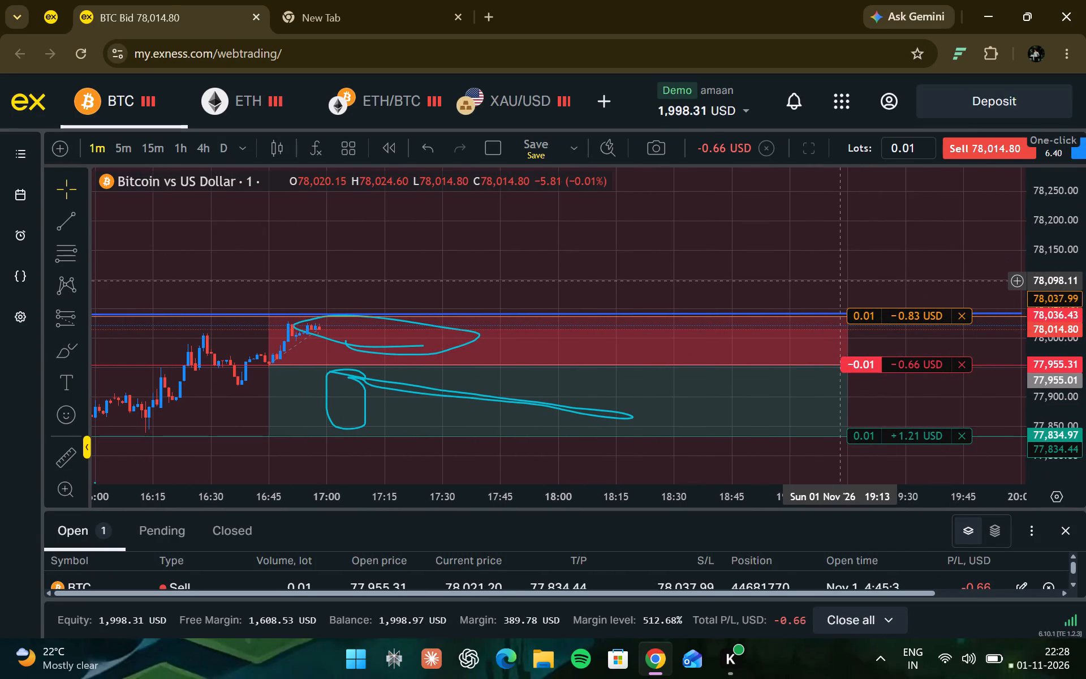
pyautogui.press('Left')
pyautogui.press('Left')
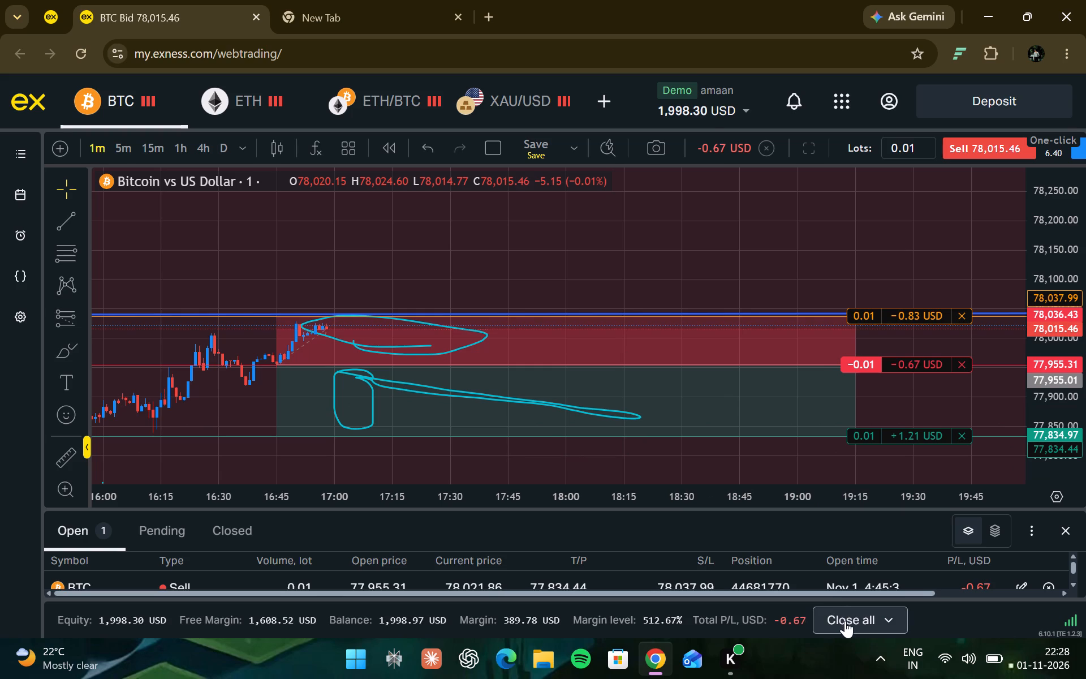
pyautogui.click(845, 621)
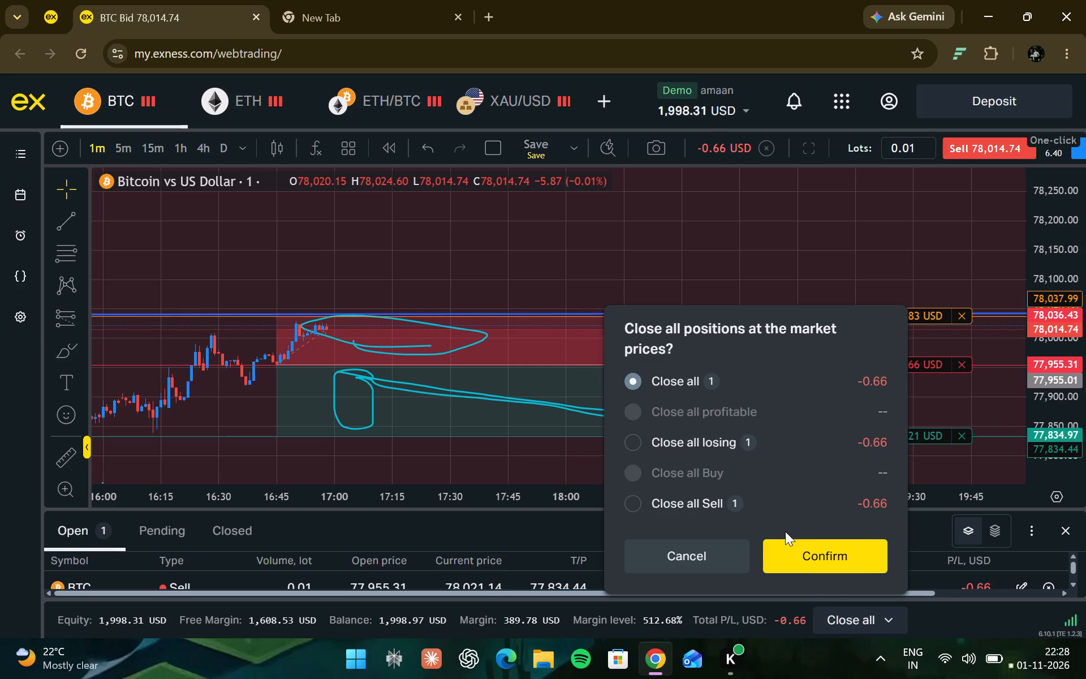
pyautogui.click(799, 556)
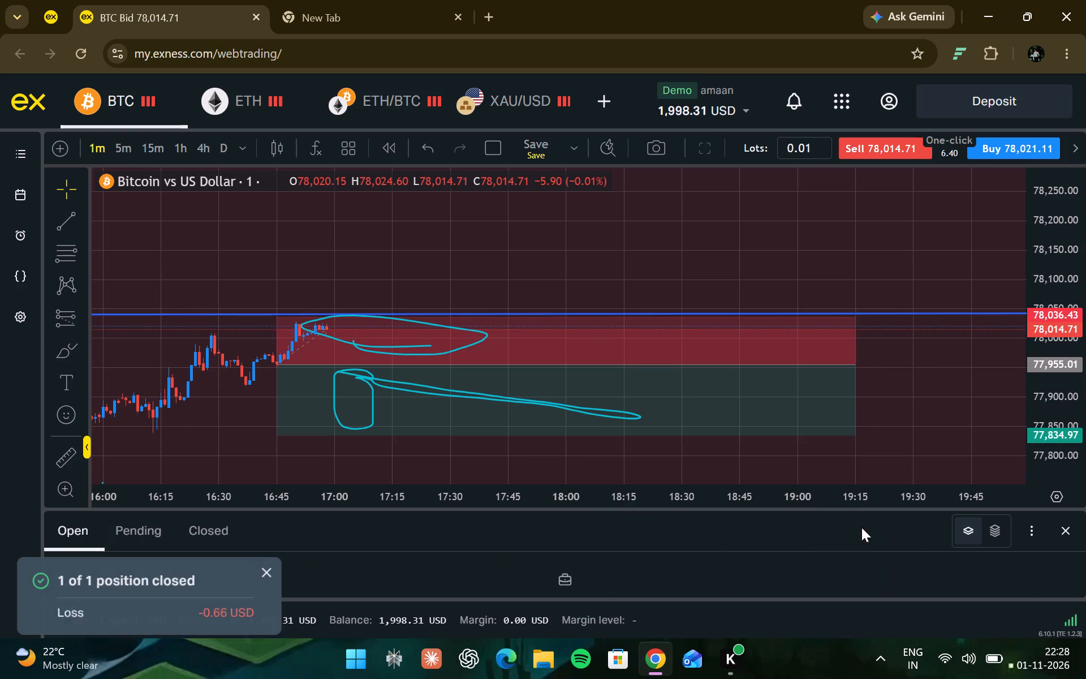